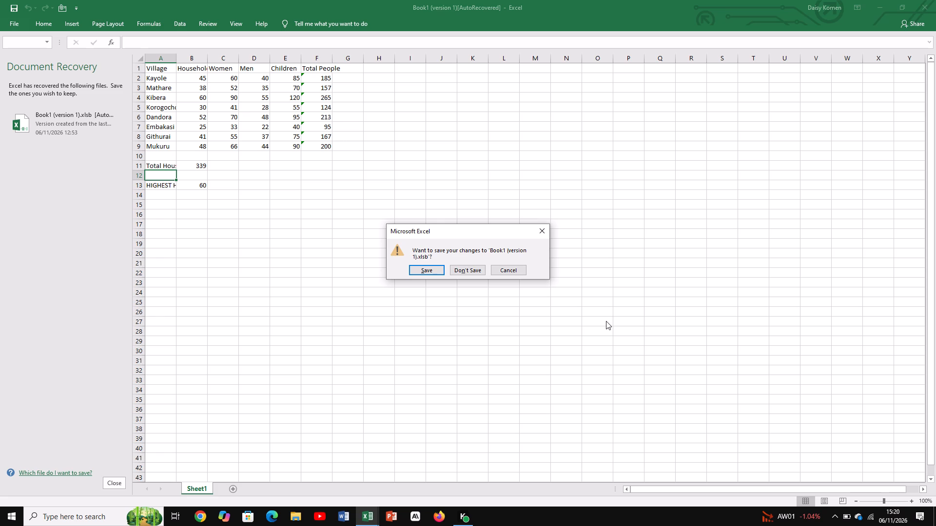
Save the recovered workbook in Documents as an Excel Workbook named "Community outreach report".
left_click(440, 267)
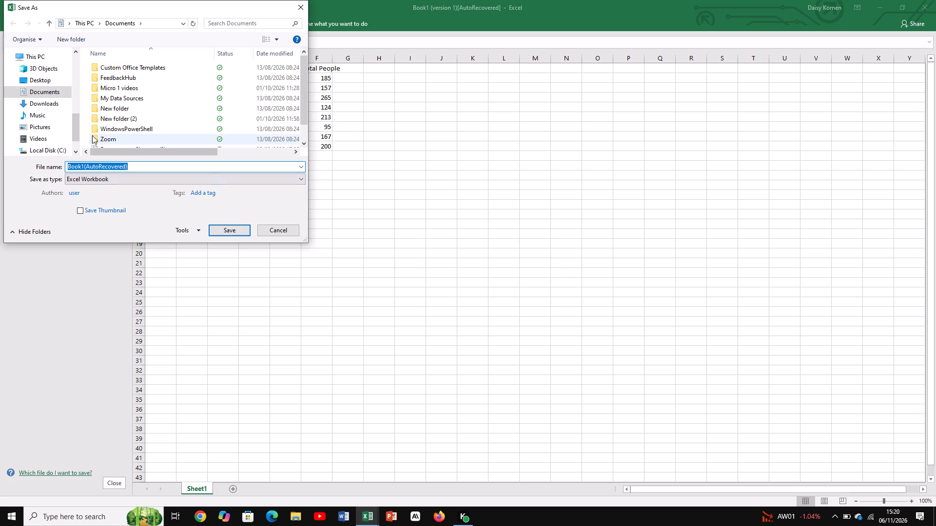
left_click(136, 168)
key("BackSpace")
key("BackSpace")
key("BackSpace")
key("BackSpace")
key("BackSpace")
key("BackSpace")
key("BackSpace")
key("BackSpace")
key("BackSpace")
key("BackSpace")
key("BackSpace")
key("BackSpace")
key("BackSpace")
key("BackSpace")
key("BackSpace")
key("BackSpace")
key("BackSpace")
key("BackSpace")
key("BackSpace")
key("BackSpace")
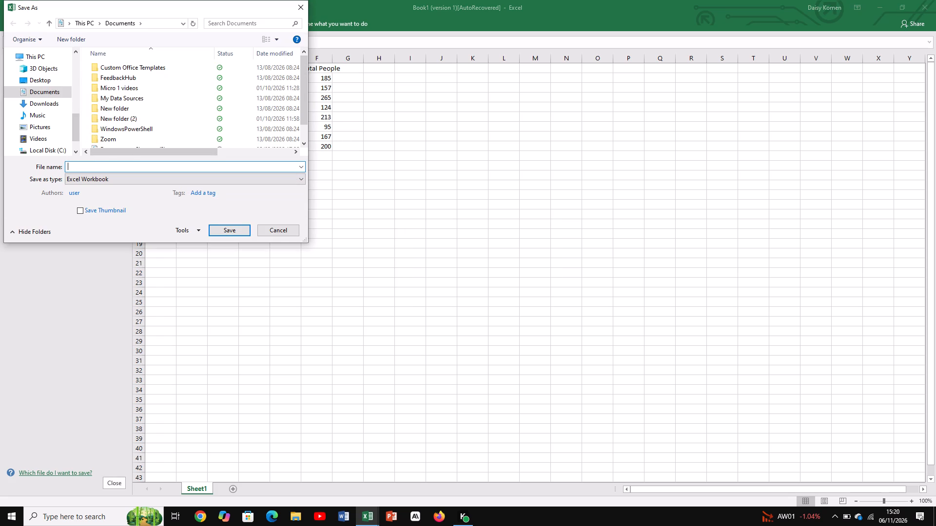
key("c")
key("BackSpace")
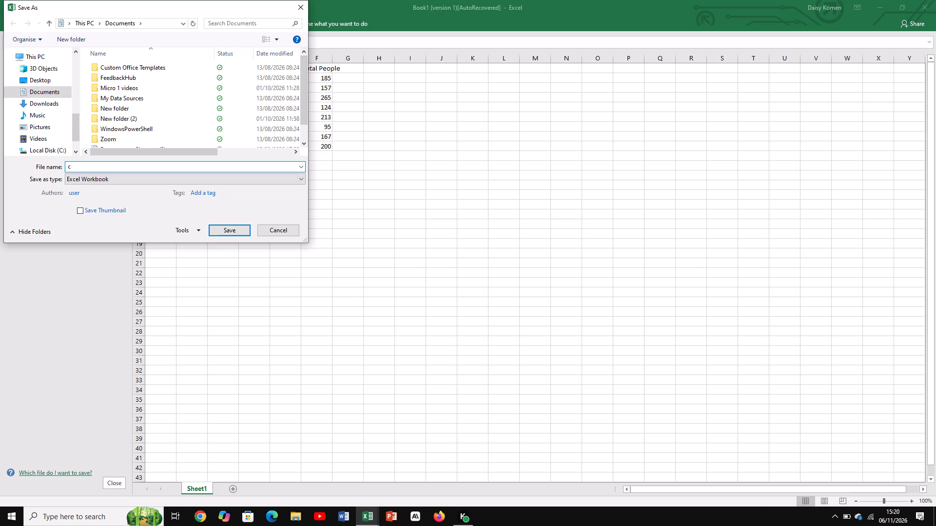
key("c")
type("ommunity")
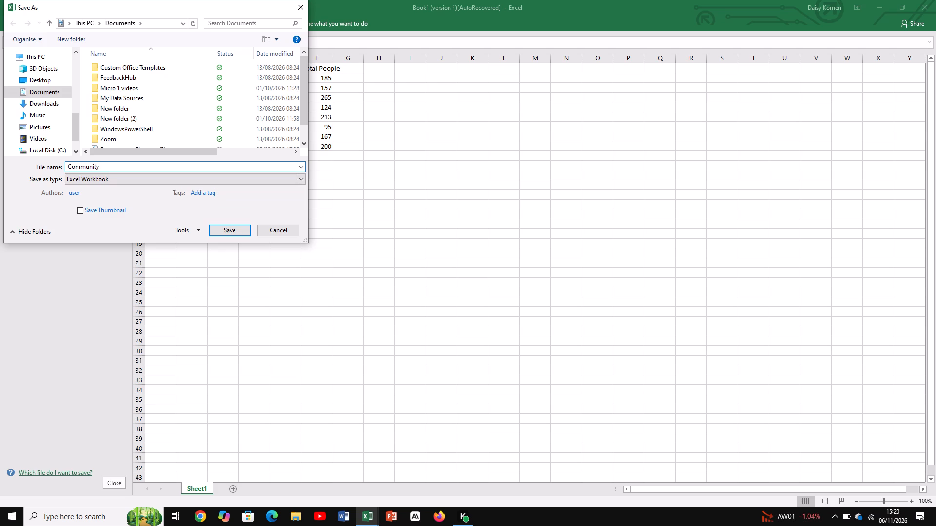
key("space")
type("outreach report")
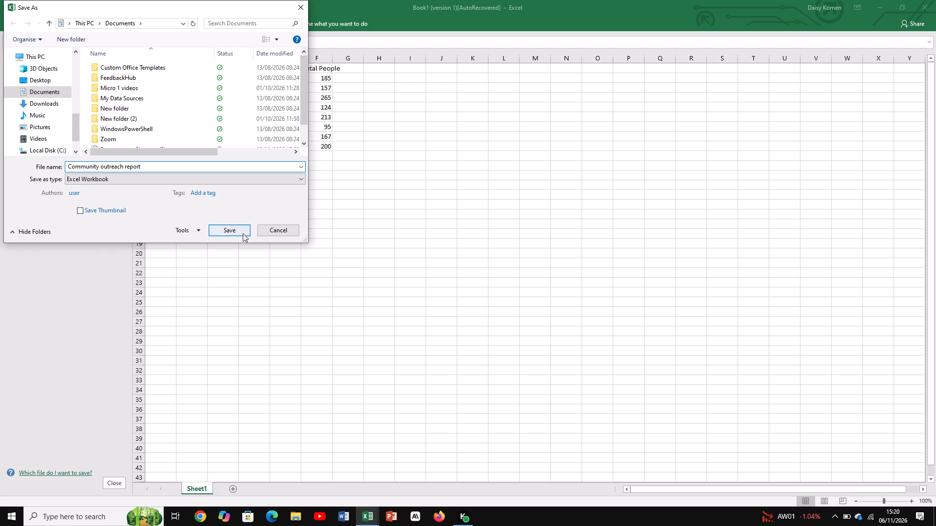
left_click(243, 233)
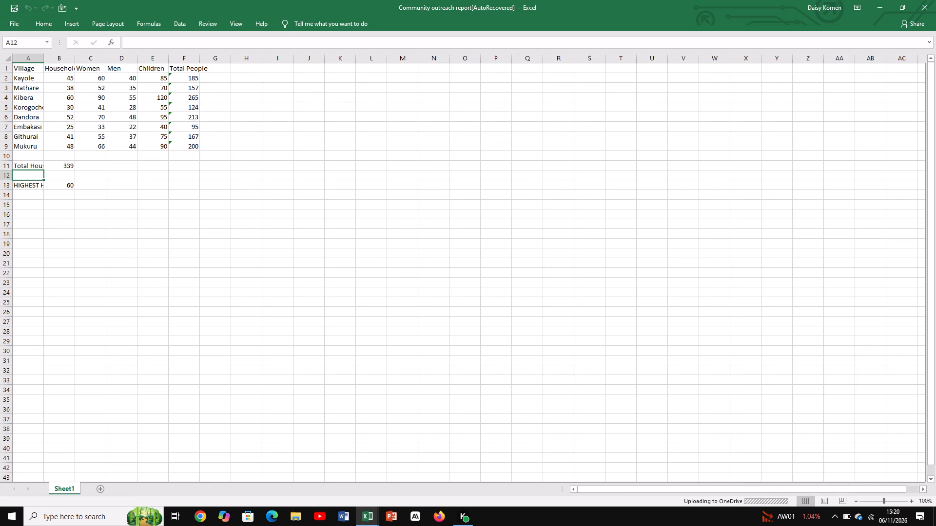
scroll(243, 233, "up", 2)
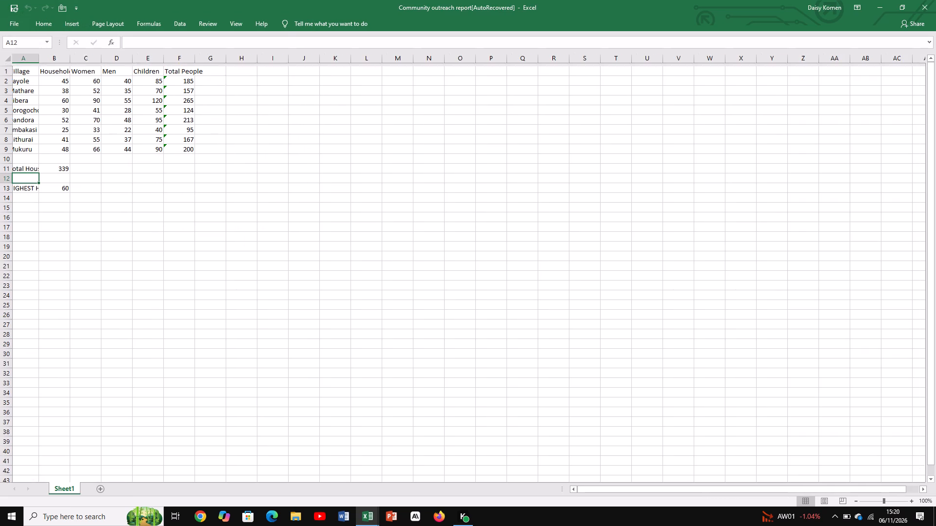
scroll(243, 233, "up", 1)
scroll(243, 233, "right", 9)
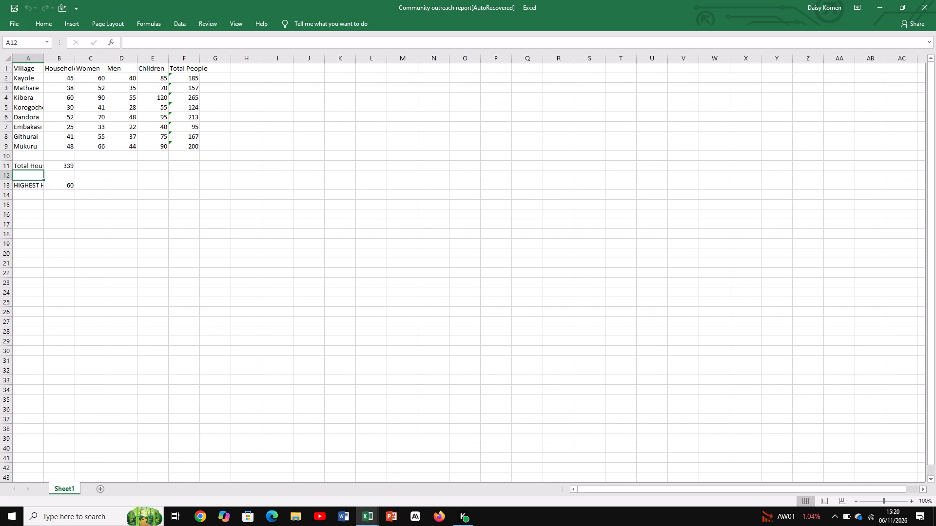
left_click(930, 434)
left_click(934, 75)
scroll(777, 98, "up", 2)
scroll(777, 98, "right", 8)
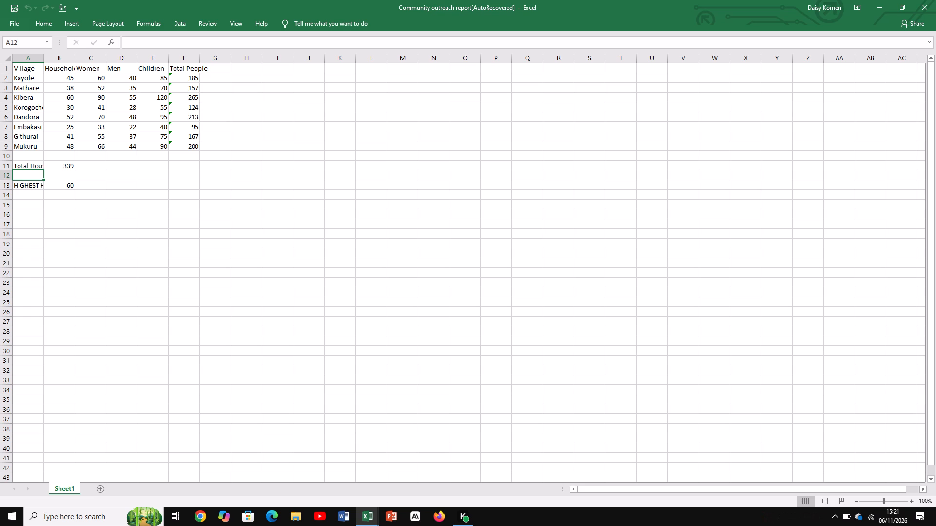
Enter the label TOTAL in cell A10, directly below the Mukuru row, without the autocompleted word Households.
left_click(28, 158)
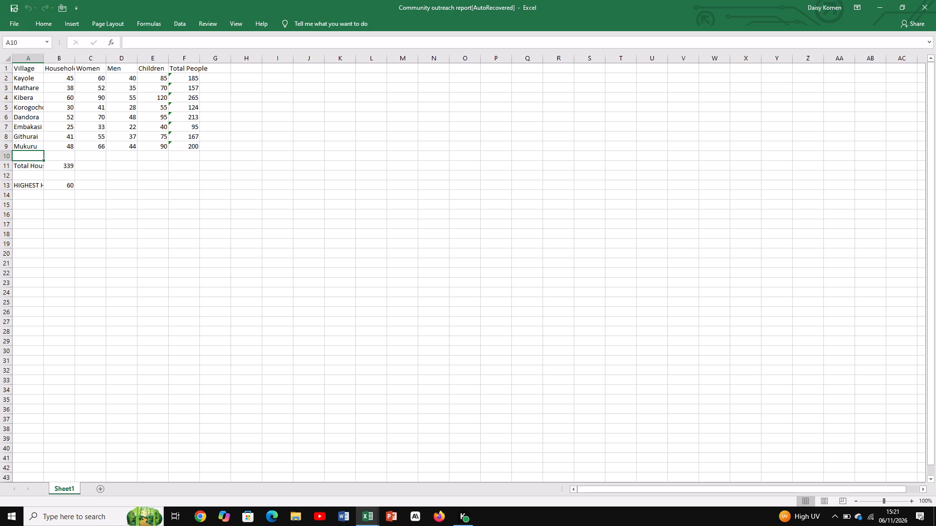
key("t")
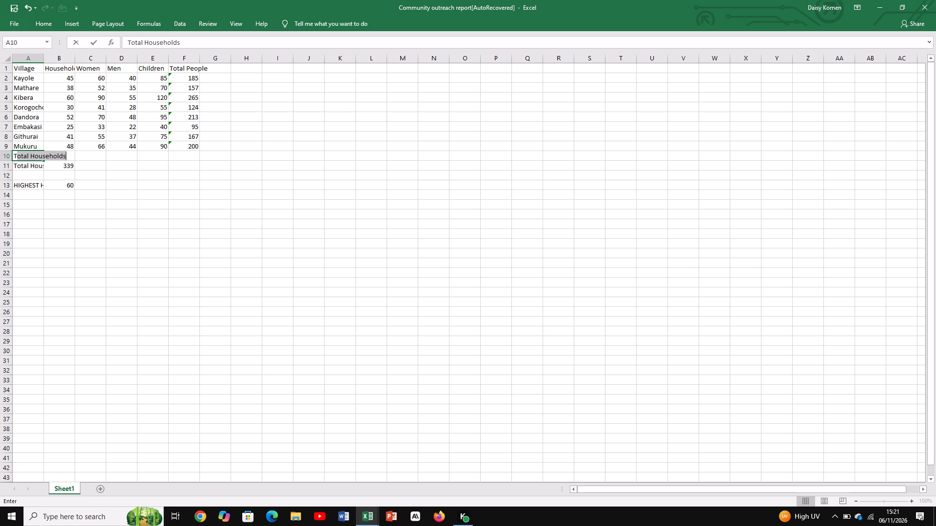
type("OL")
key("BackSpace")
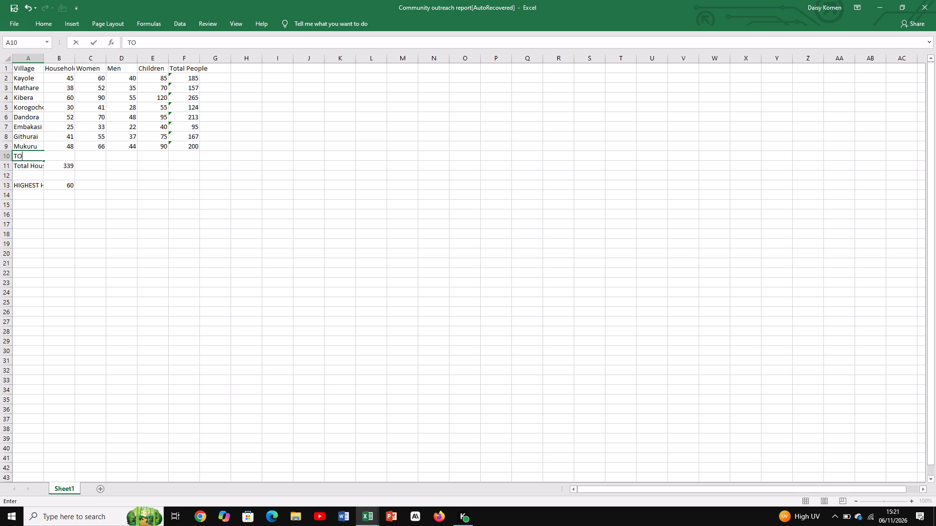
key("t")
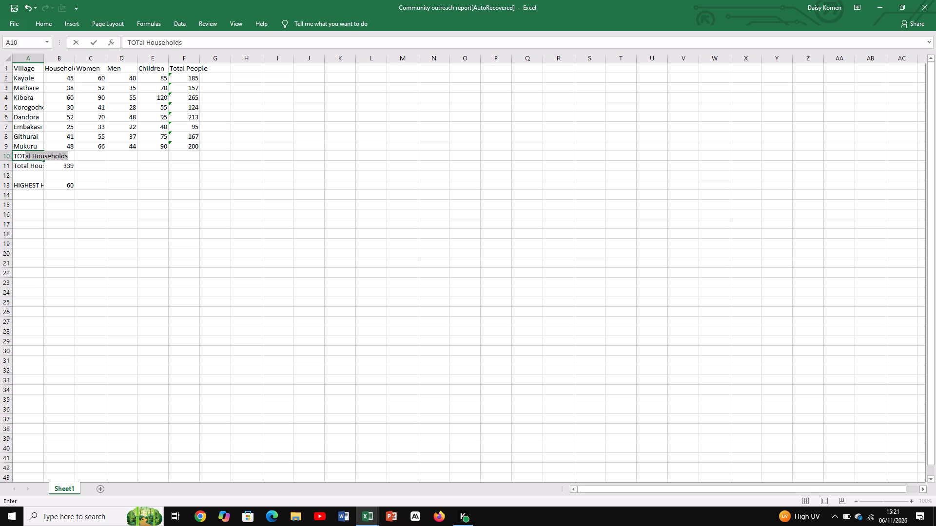
type("AL")
left_click(73, 158)
left_click(73, 158)
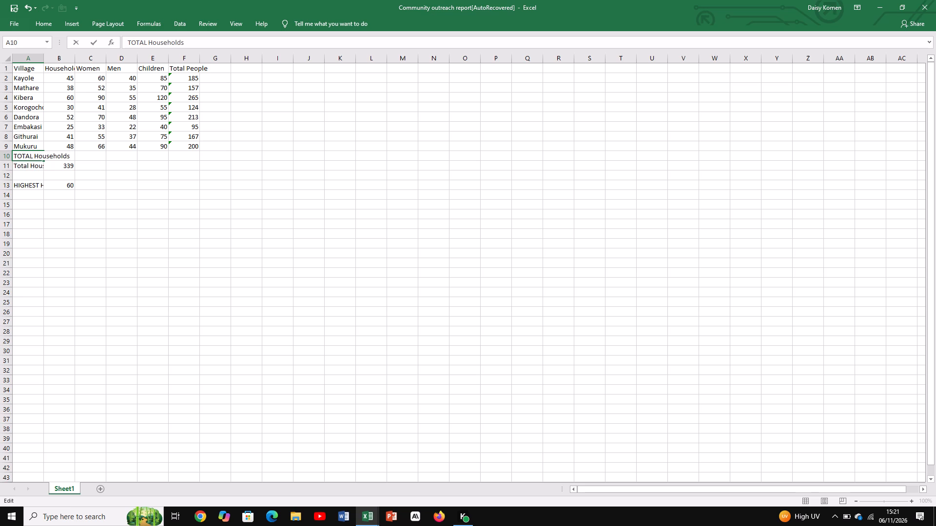
key("BackSpace")
key("BackSpace")
key("BackSpace")
key("BackSpace")
key("BackSpace")
key("BackSpace")
key("BackSpace")
key("BackSpace")
key("BackSpace")
key("BackSpace")
left_click(33, 158)
left_click(50, 152)
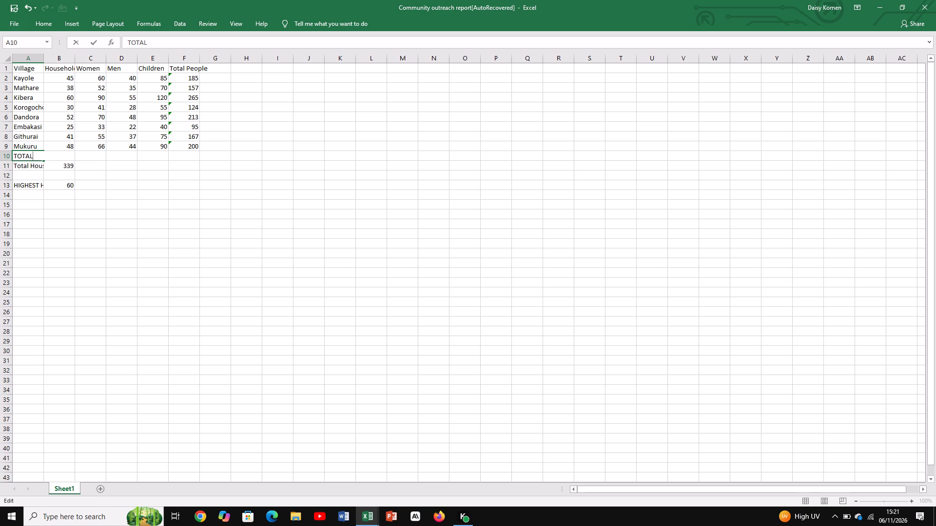
left_click(57, 156)
left_click(64, 61)
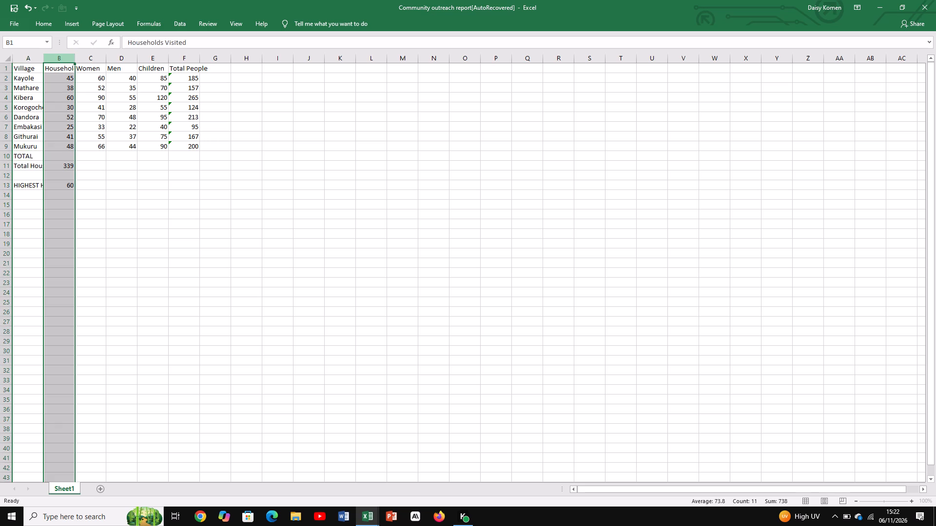
Total the Households Visited column in cell B10 with the formula =SUM(B2:B9).
left_click(69, 157)
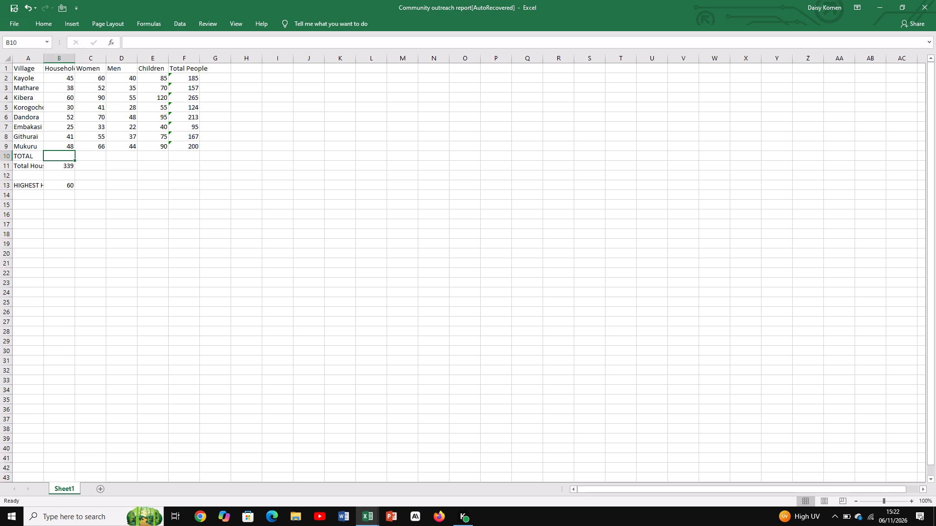
key("equal")
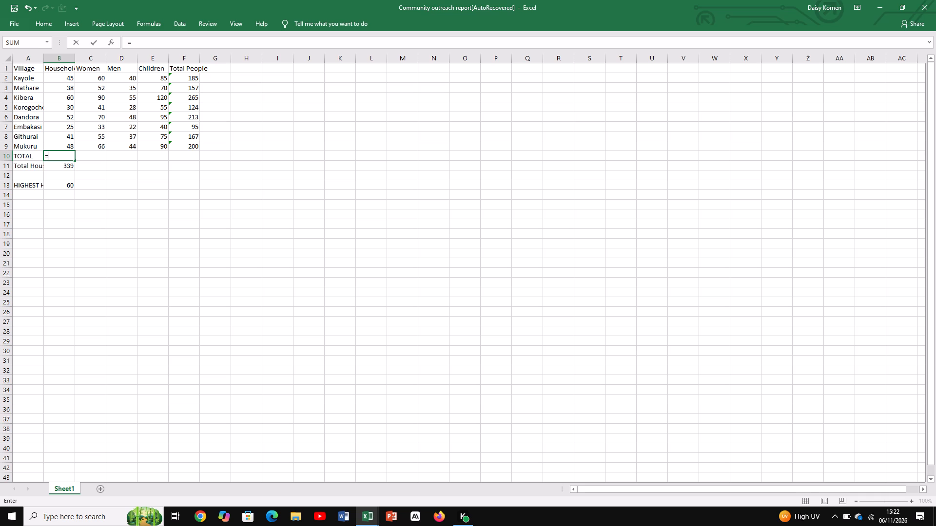
key("s")
type("UM")
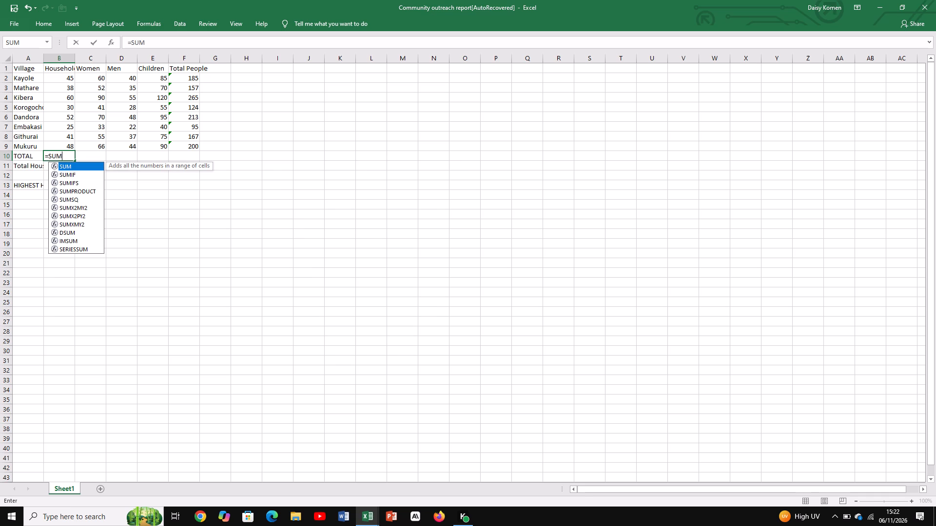
key("shift+parenleft")
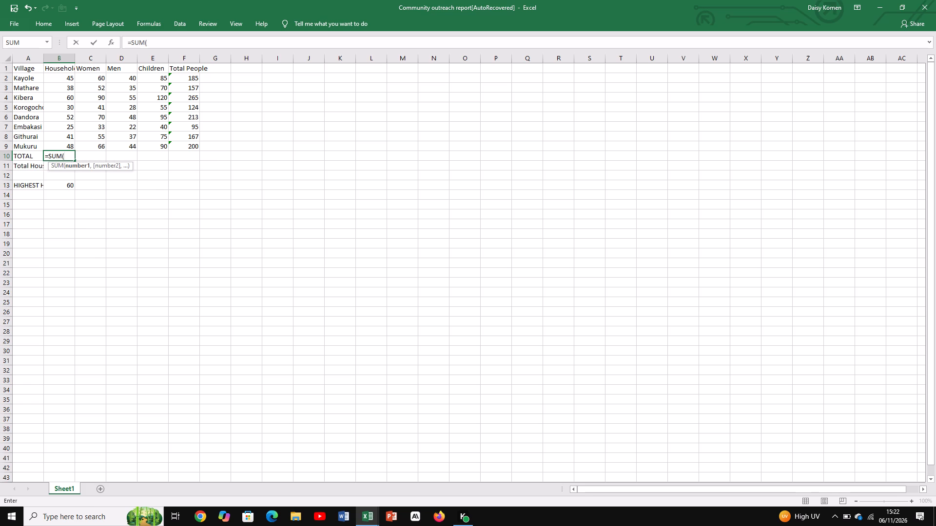
key("b")
key("2")
key("shift+colon")
key("b")
key("9")
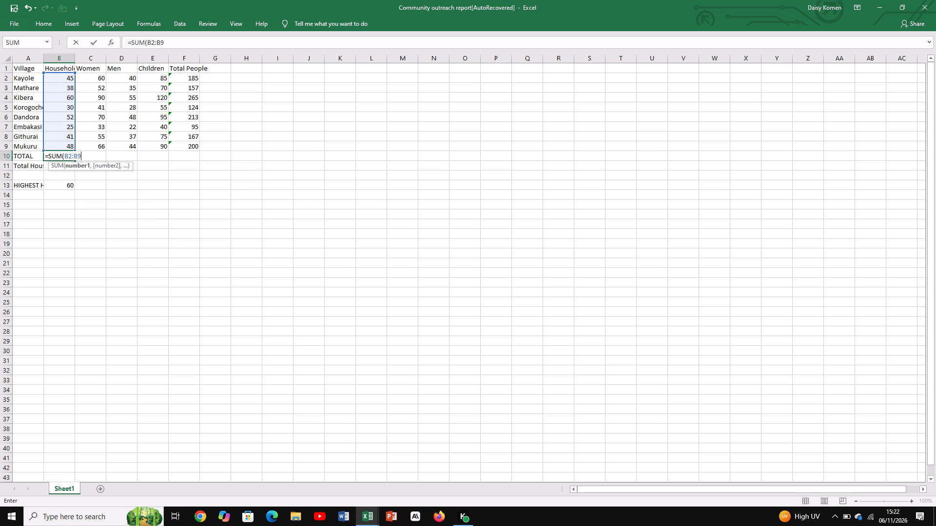
key("shift+parenright")
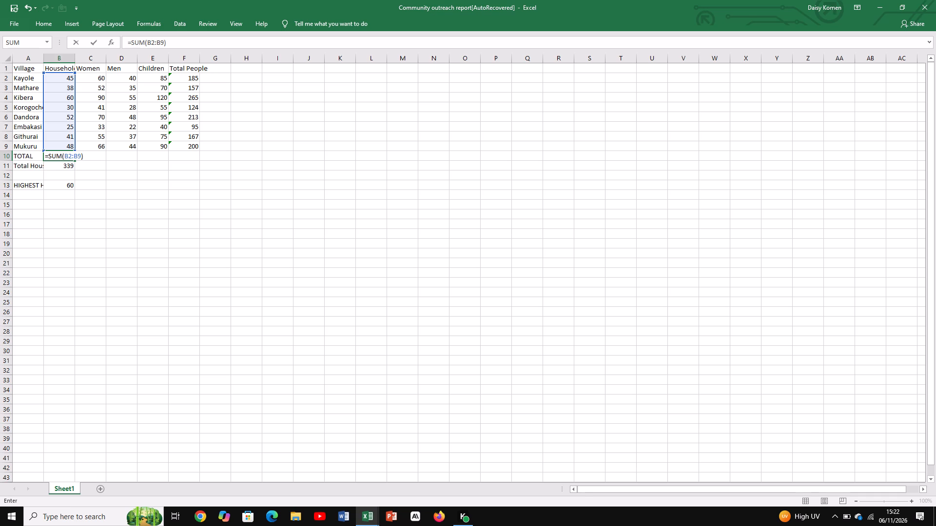
left_click(78, 157)
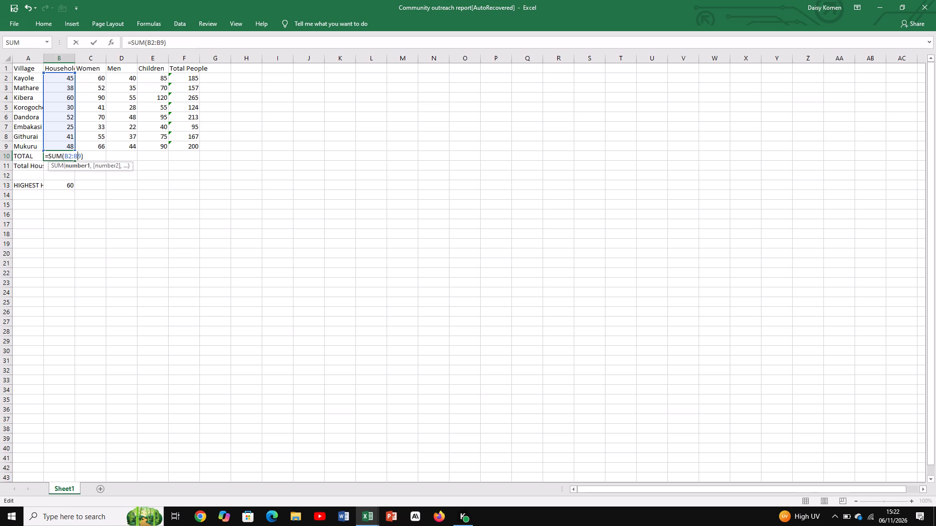
left_click(86, 157)
key("Return")
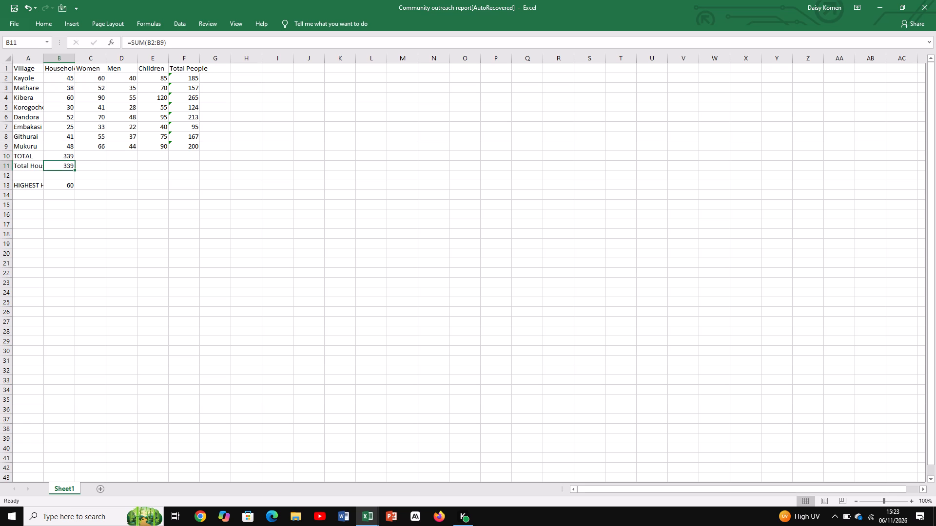
Enter the label AVERAGE HOUSEHOLDS in cell A12, between the total and highest household rows.
left_click(86, 155)
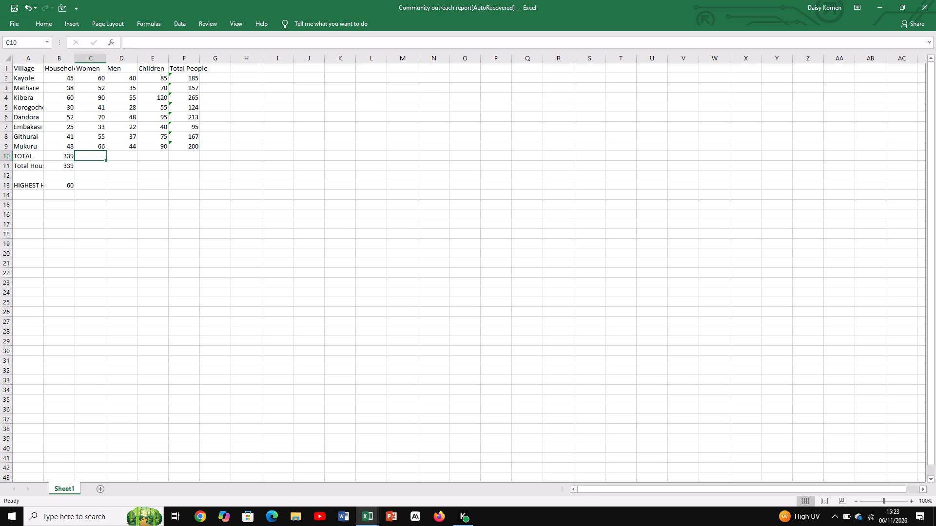
left_click(60, 177)
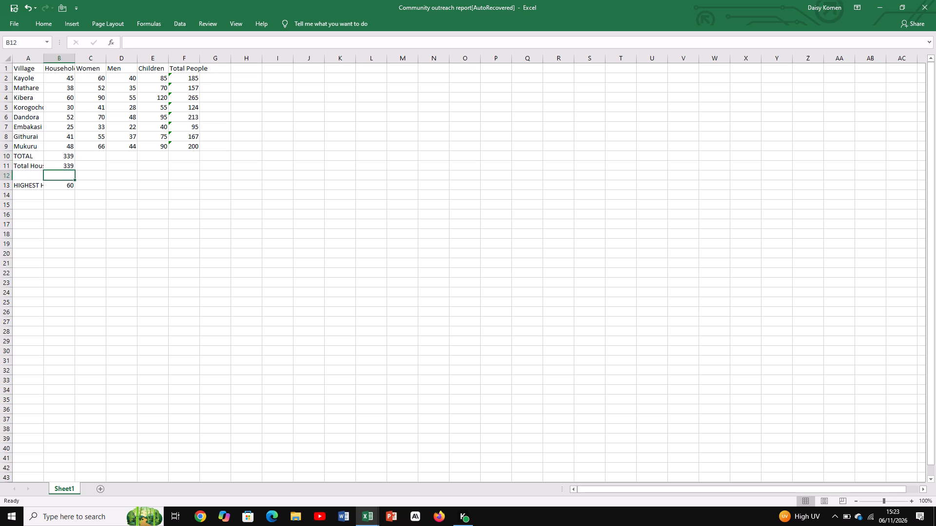
left_click(32, 176)
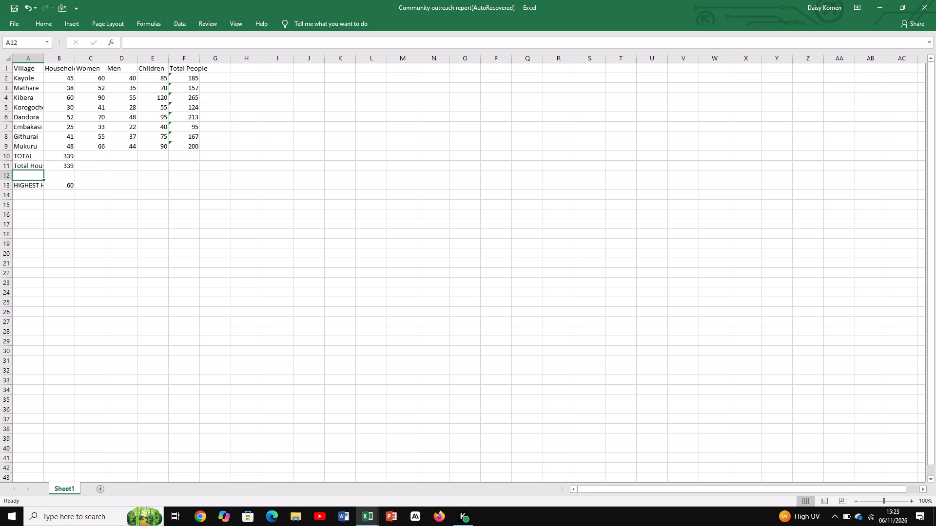
left_click(23, 179)
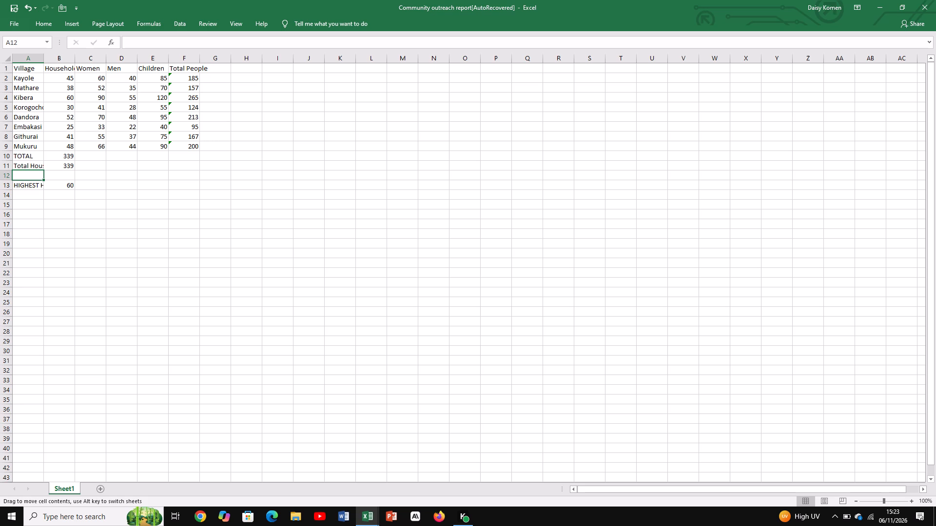
type("AVAT")
key("BackSpace")
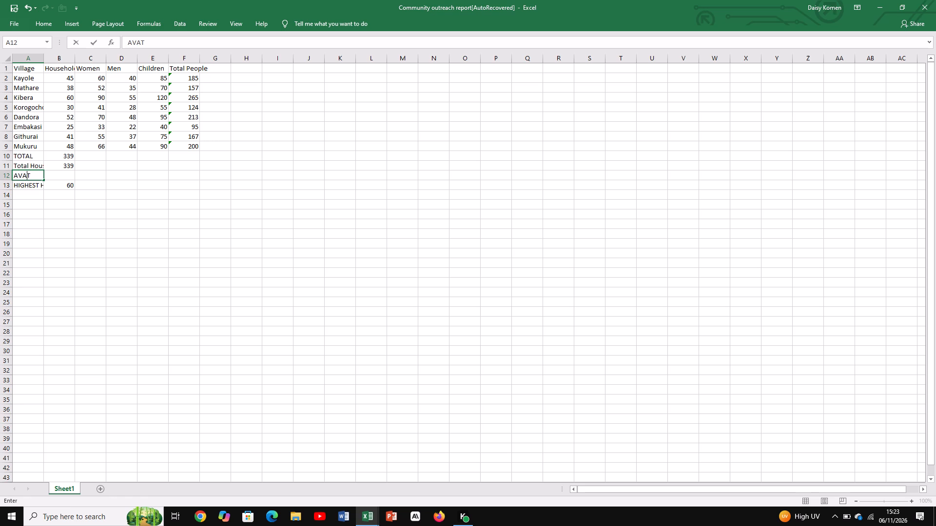
type("RAGE")
key("space")
key("BackSpace")
key("BackSpace")
key("BackSpace")
key("BackSpace")
key("BackSpace")
key("BackSpace")
key("e")
type("RAGE")
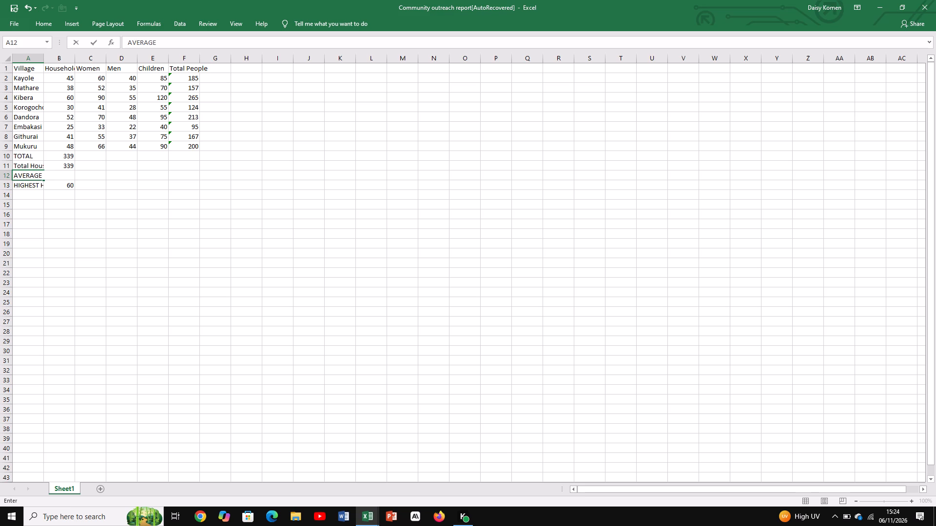
key("space")
type("HOUSEHOLDS")
key("Tab")
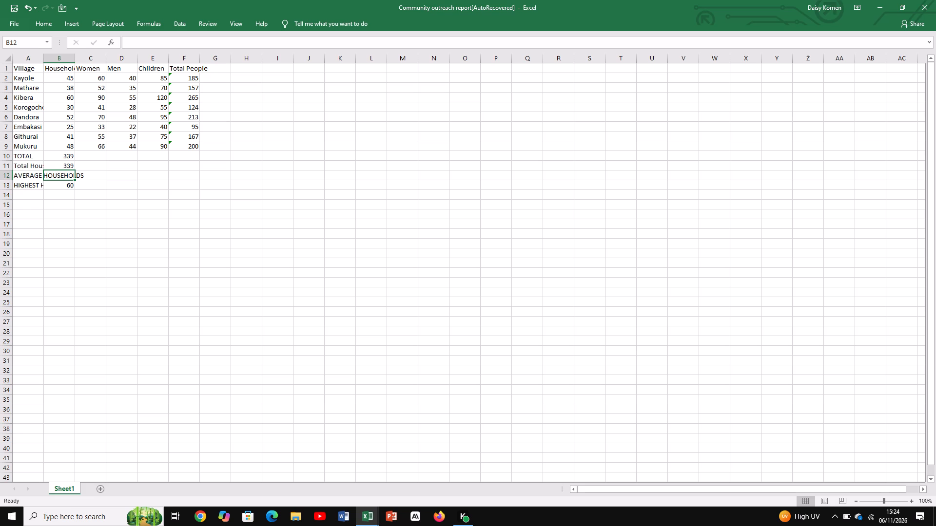
Average the Households Visited column in cell B12 with the formula =AVERAGE(B2:B9).
key("equal")
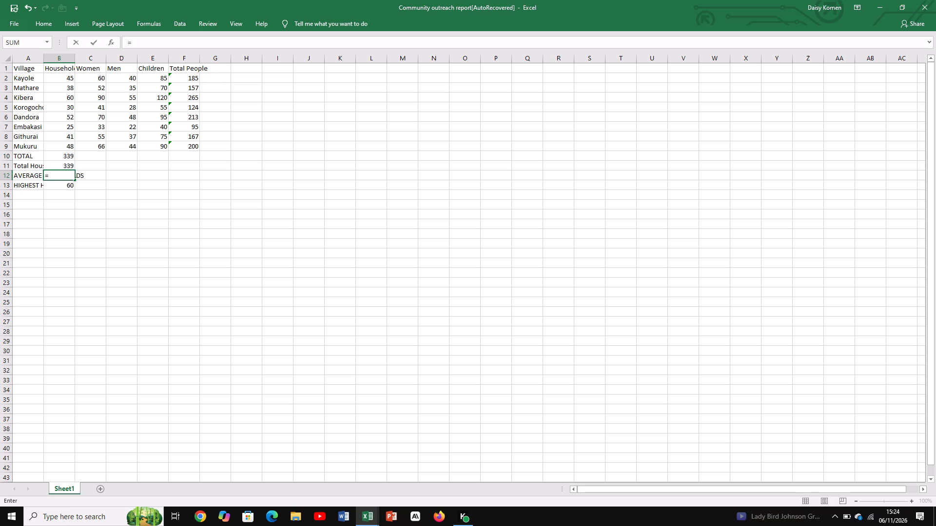
type("AVERAGE")
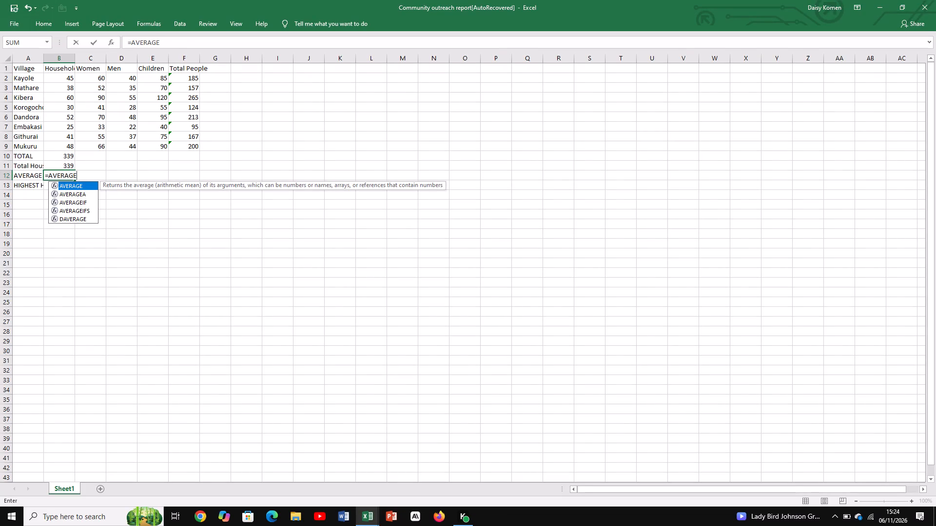
key("shift+parenleft")
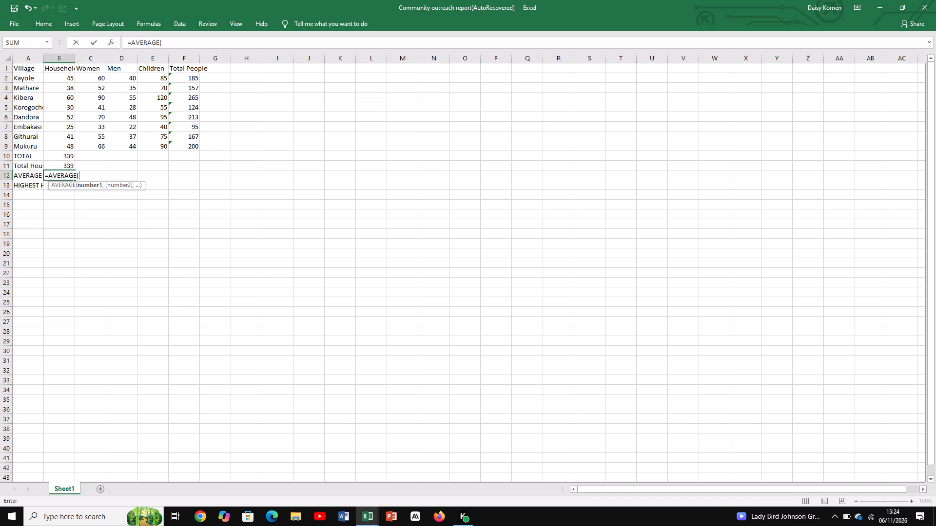
key("b")
key("2")
key("shift+colon")
key("b")
key("9")
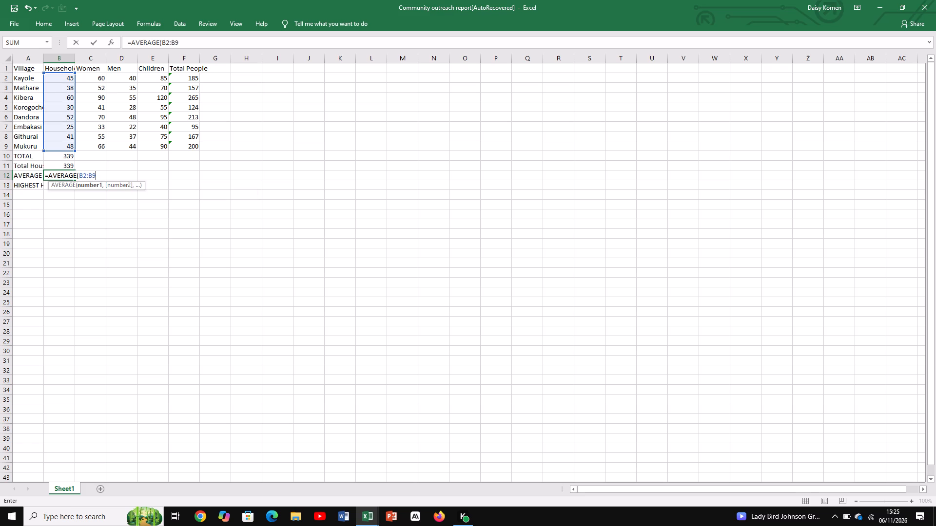
key("Return")
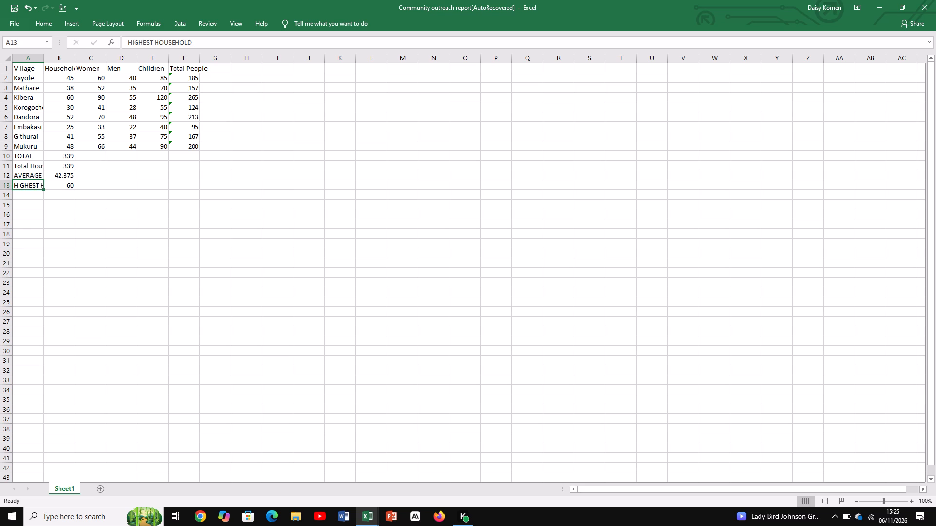
Enter the label LOWEST HOUSEHOLDS in cell A14, directly below the highest household row.
left_click(33, 197)
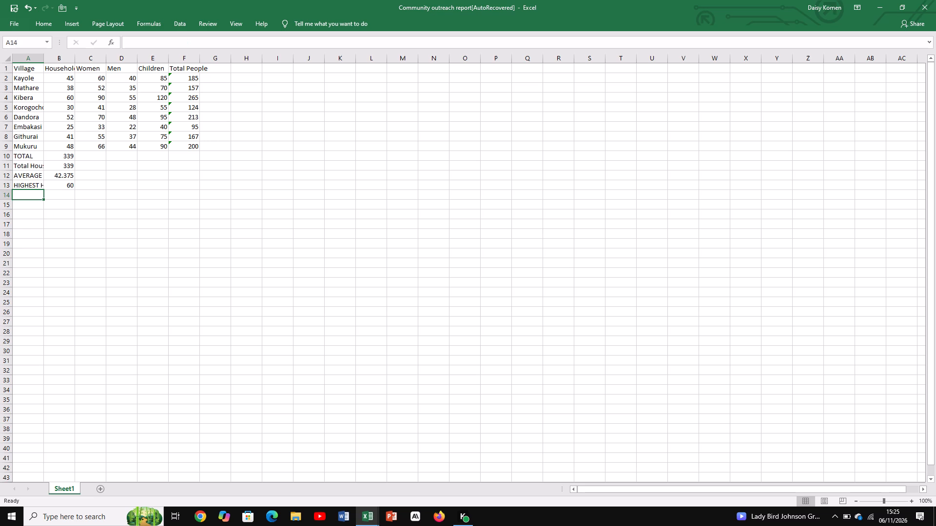
type("LOWEST")
key("space")
type("HOUSEHOLDS")
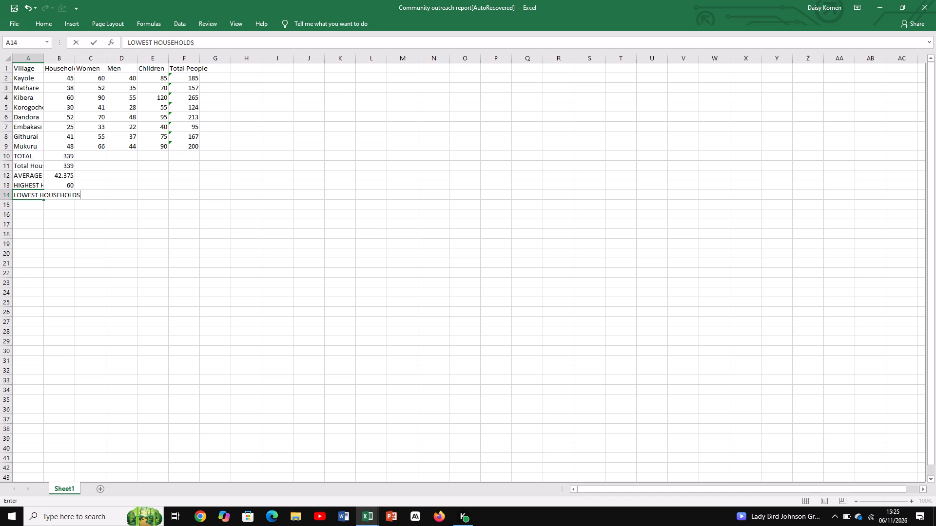
key("Tab")
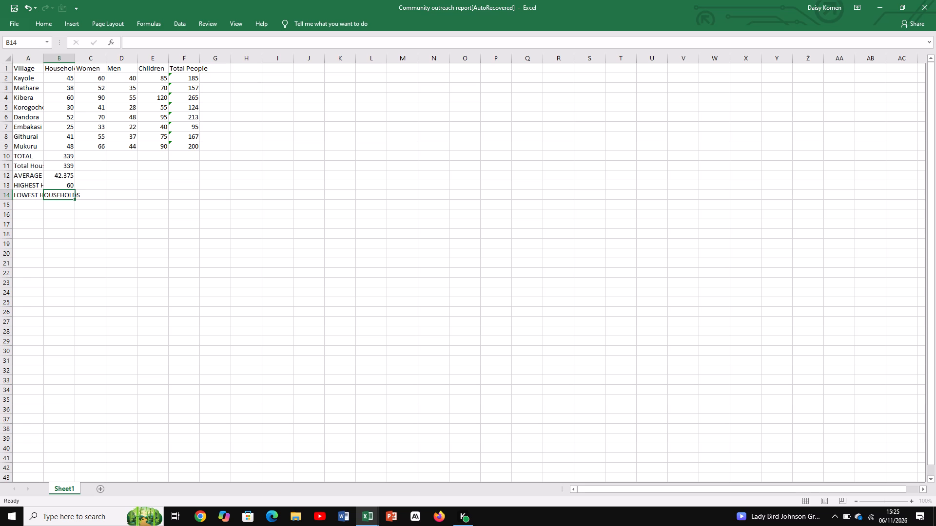
Enter (B2:B9) in cell B14, beside the LOWEST HOUSEHOLDS label.
key("shift+parenleft")
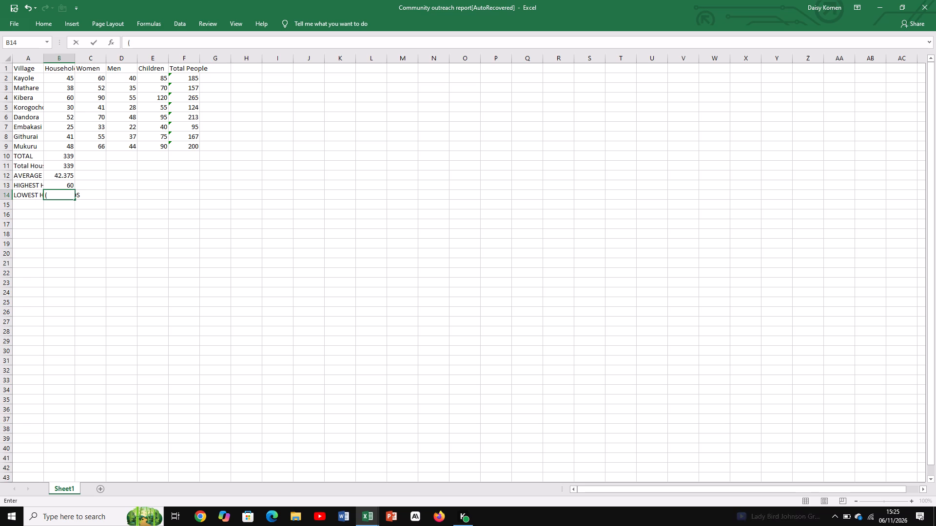
key("b")
key("2")
key("shift+colon")
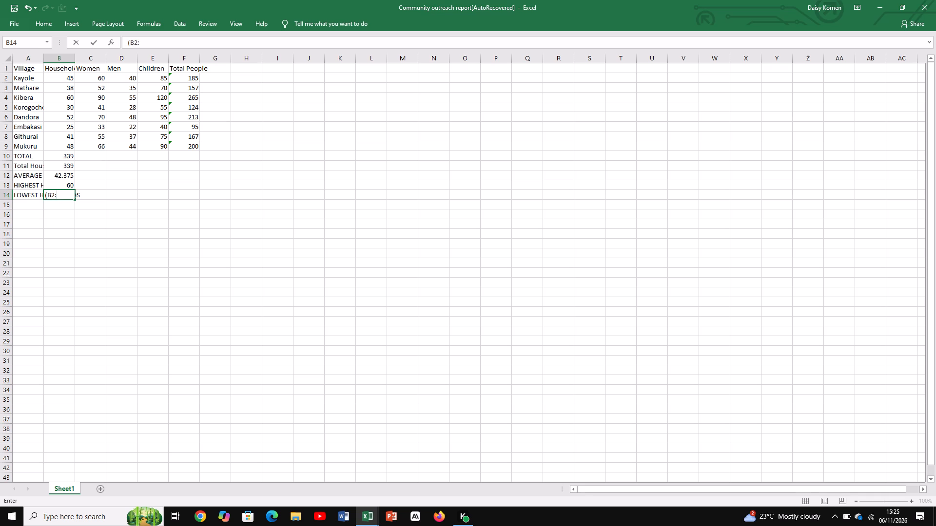
key("b")
key("9")
key("shift+parenright")
key("Return")
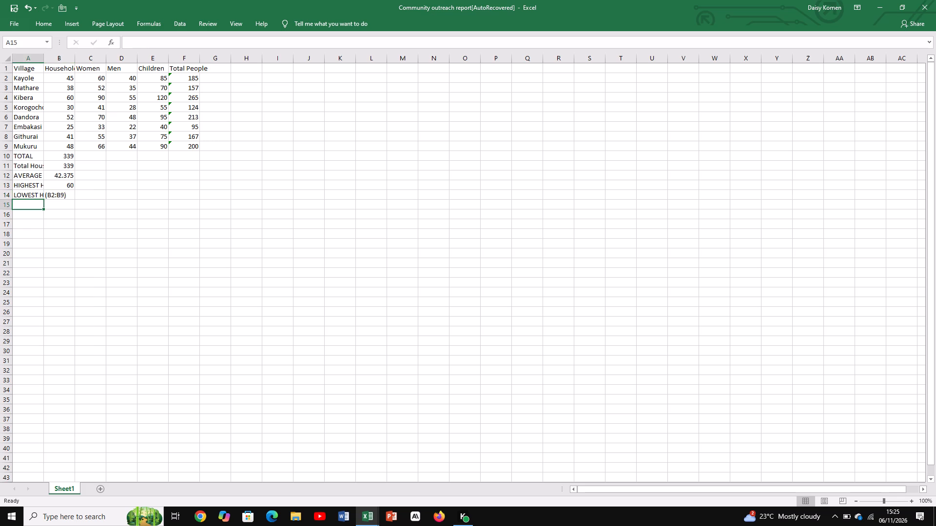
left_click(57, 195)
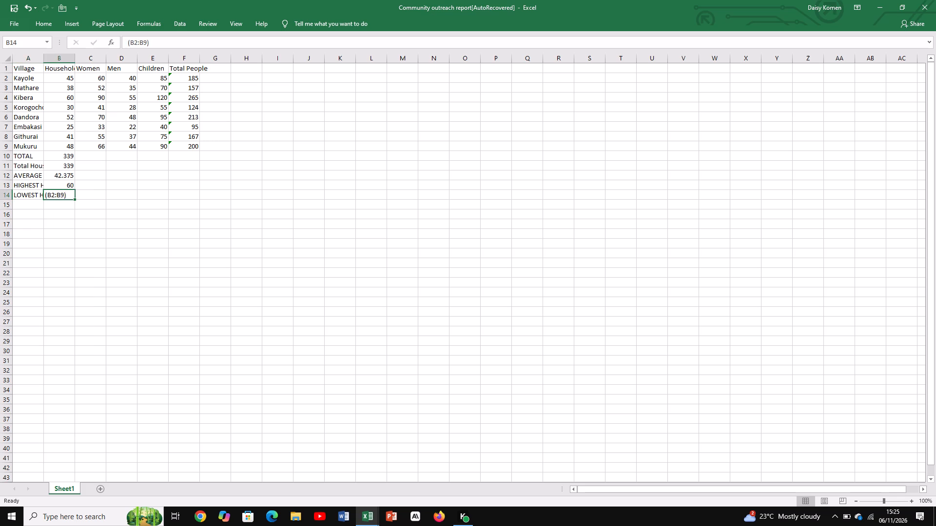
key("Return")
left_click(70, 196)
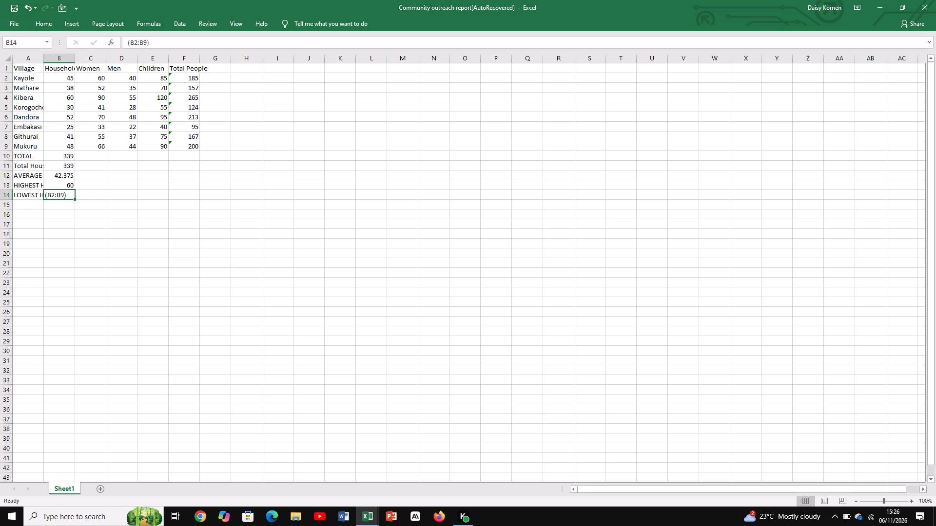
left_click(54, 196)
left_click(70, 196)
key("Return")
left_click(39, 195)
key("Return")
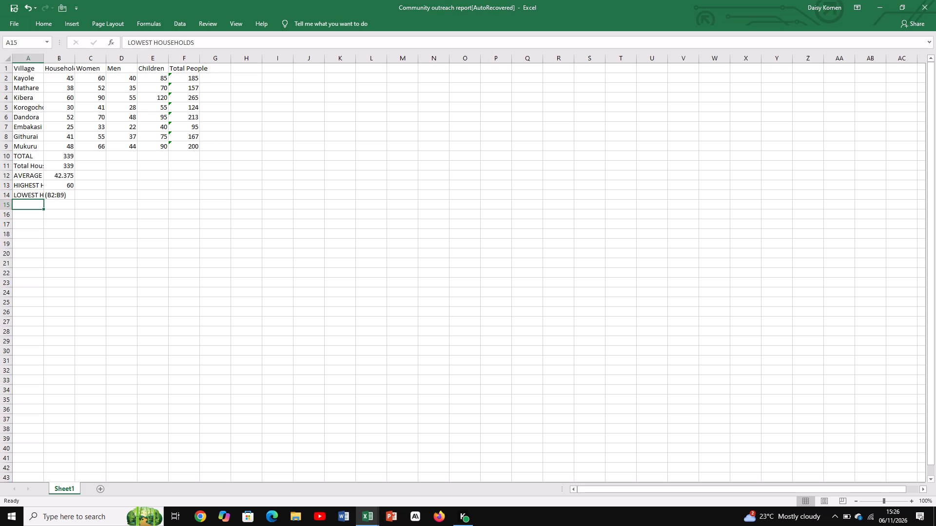
Clear the (B2:B9) text from cell B14, beside the LOWEST HOUSEHOLDS label.
double_click(72, 197)
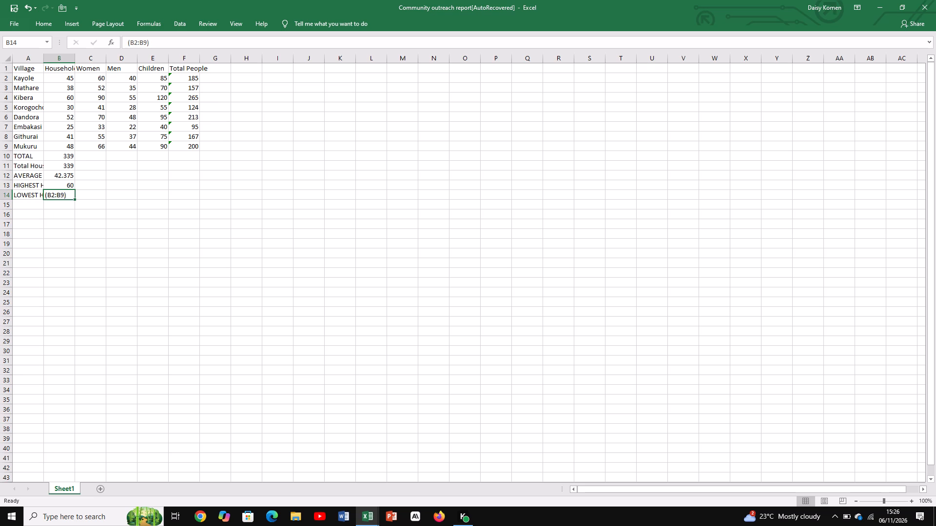
key("Delete")
key("Delete")
key("Delete")
key("Delete")
key("Delete")
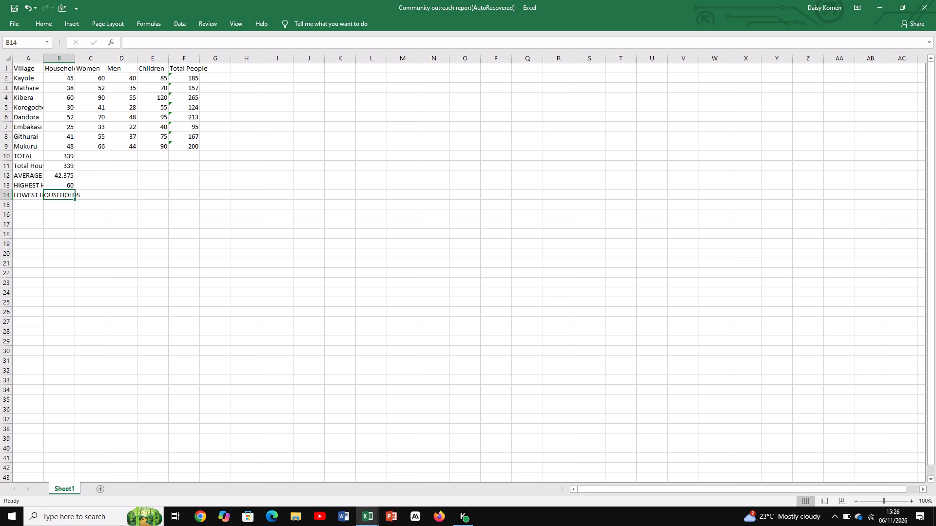
left_click(67, 195)
left_click(34, 195)
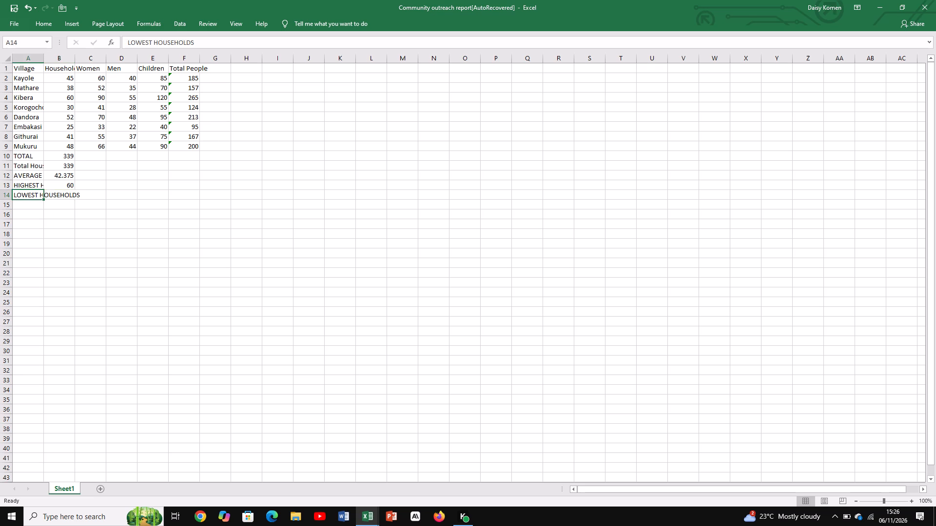
left_click_drag(64, 193, 55, 204)
left_click(55, 204)
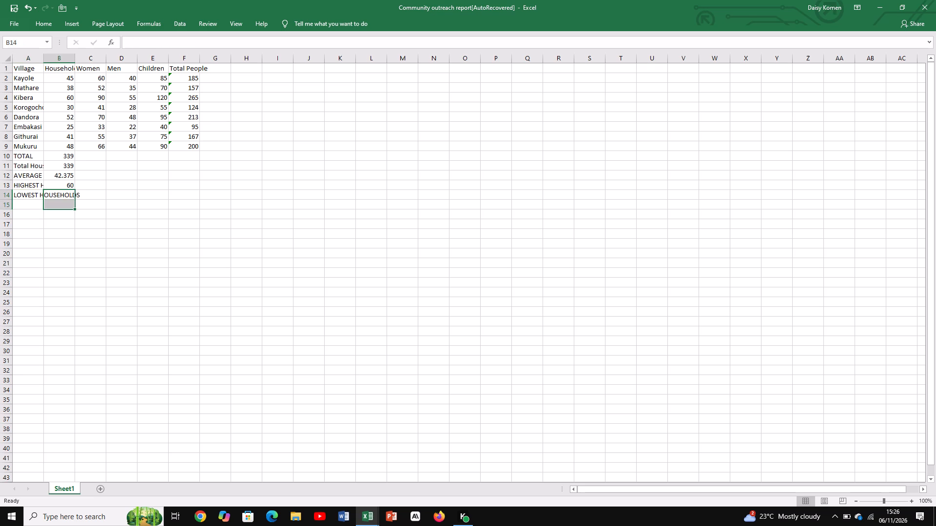
Enter the label VILLAGES VISITED in cell A15, directly below the lowest households row.
left_click(32, 206)
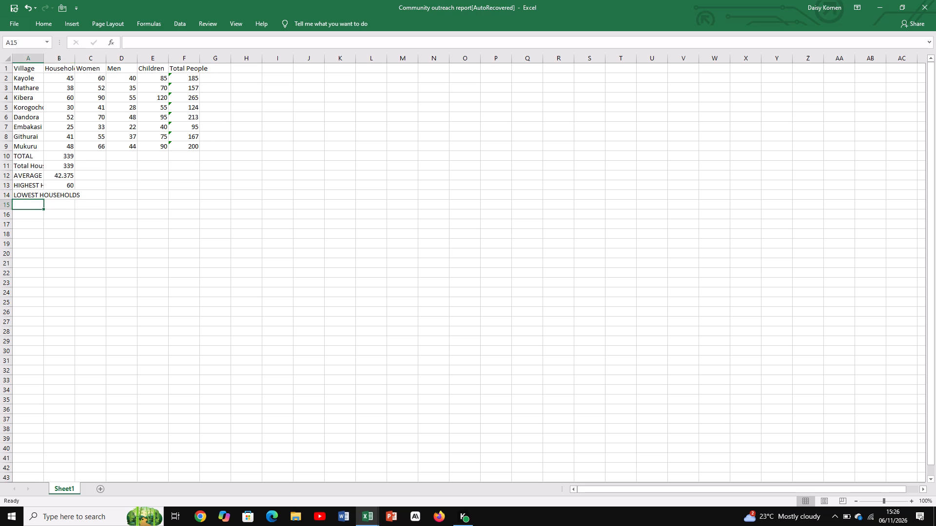
key("v")
type("ILLAGES V")
type("ISITED")
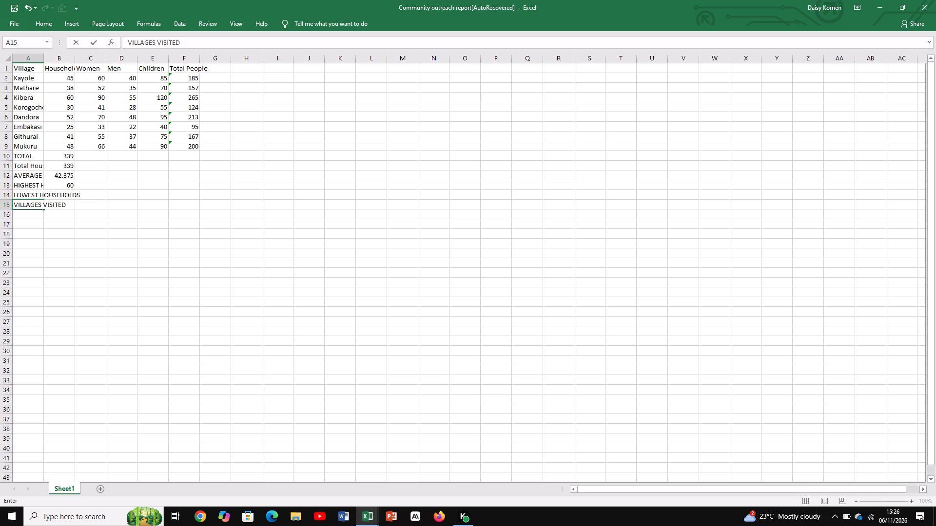
key("Tab")
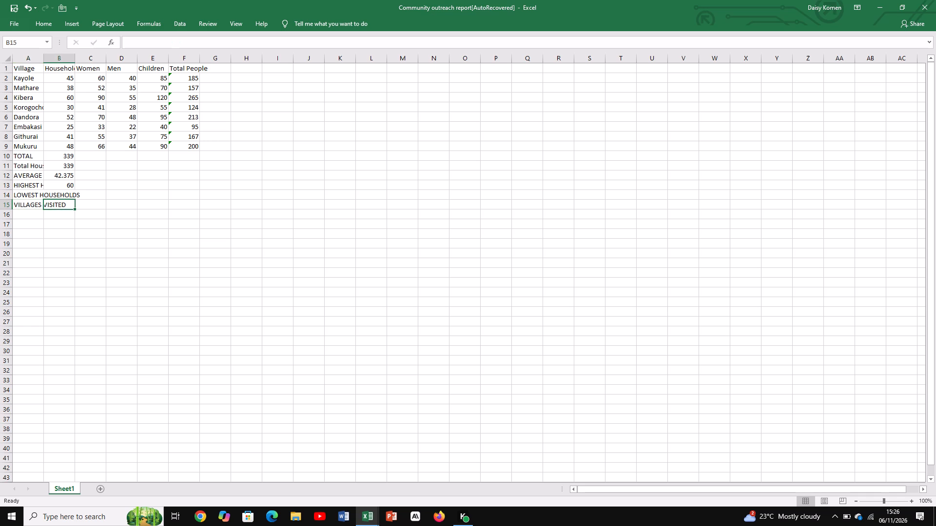
Start a formula in cell B15, beside VILLAGES VISITED, and choose the COUNTA function for it.
key("equal")
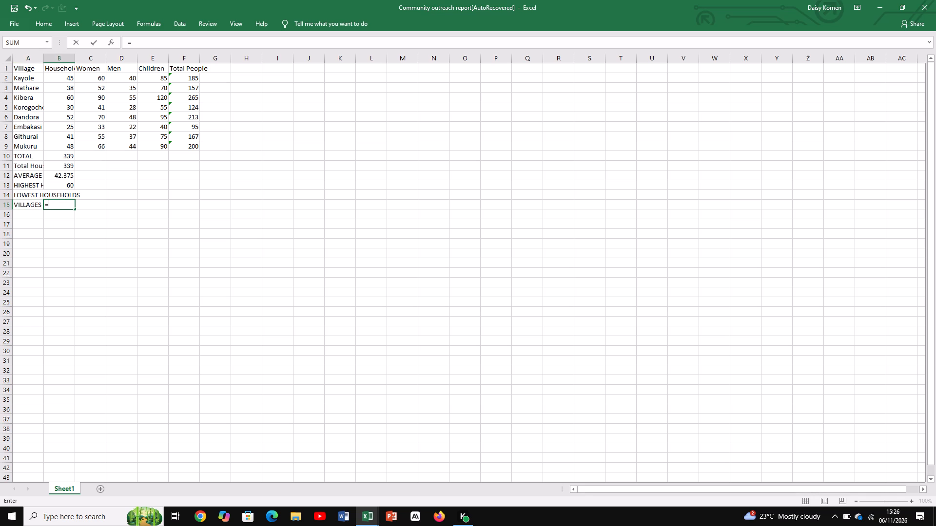
type("COUN")
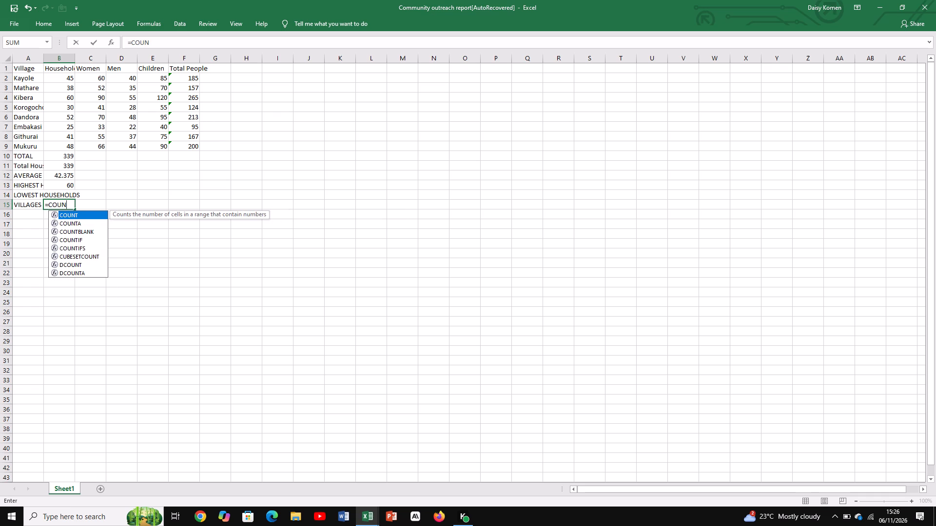
left_click(90, 219)
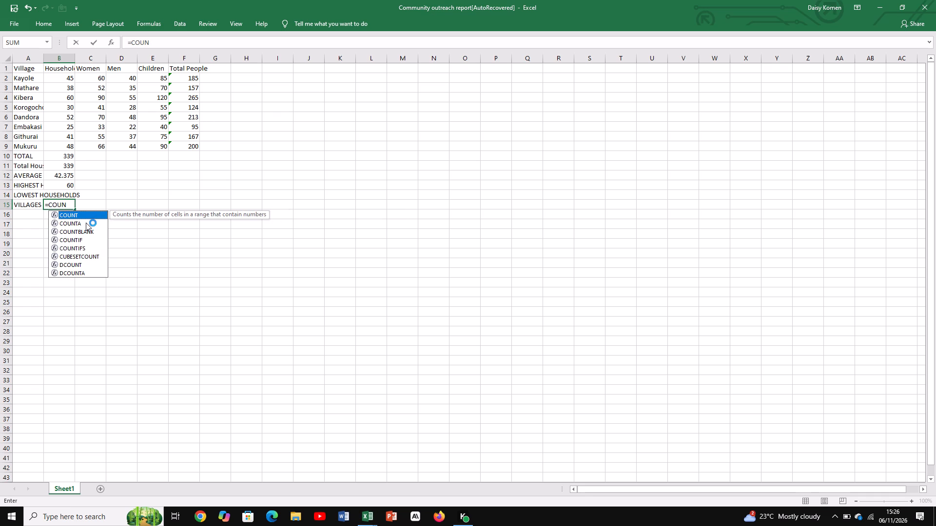
left_click(86, 223)
left_click(73, 223)
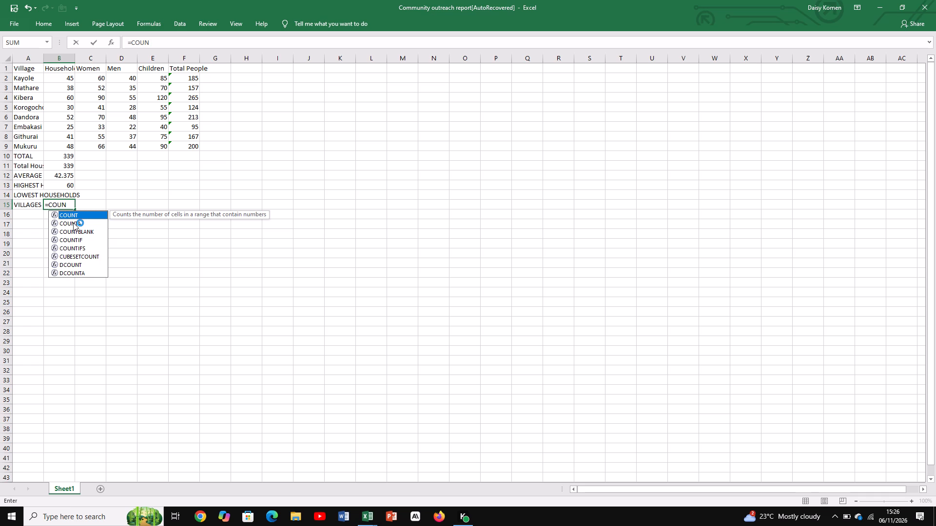
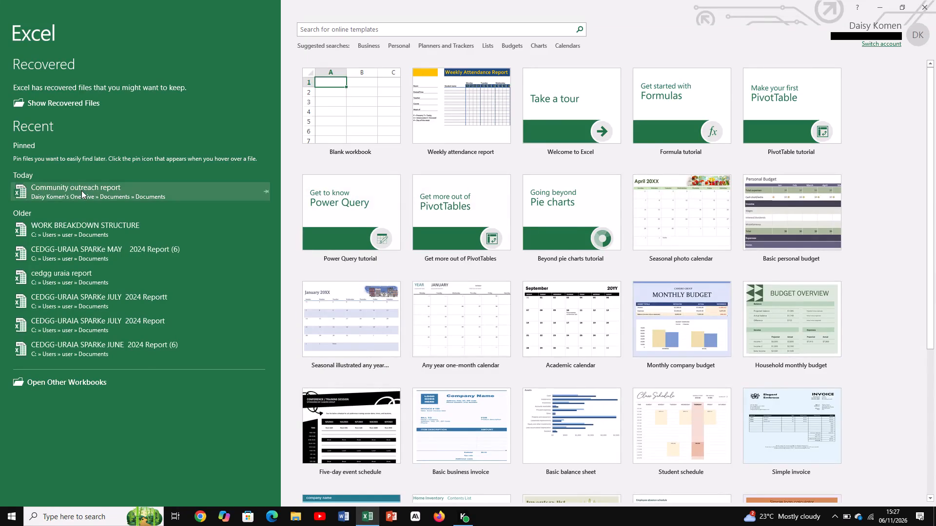
Reopen the recent workbook "Community outreach report" and save it.
left_click(81, 190)
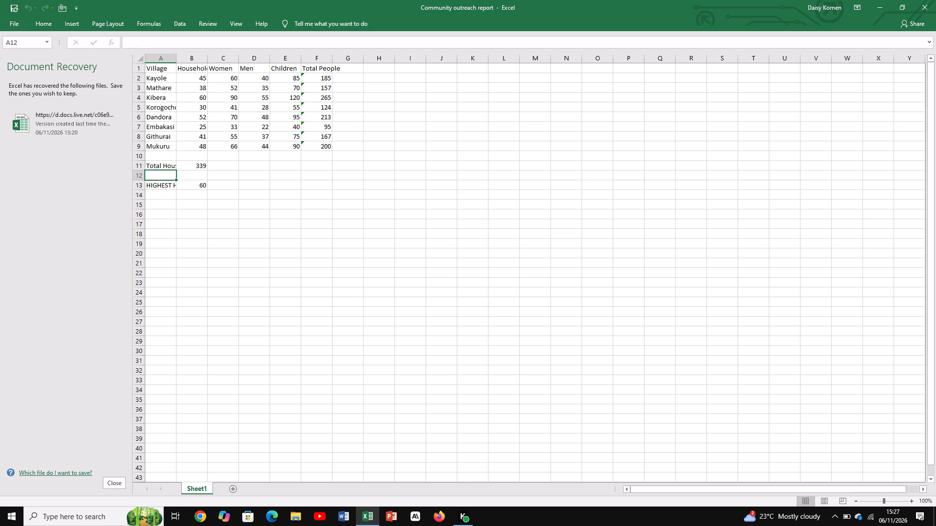
key("ctrl+s")
Enter the label AVARAGE HOUSEHOLDS in cell A12, in the empty row below the total households row.
left_click(158, 176)
type("AVARAGE")
key("space")
type("HO")
type("USE")
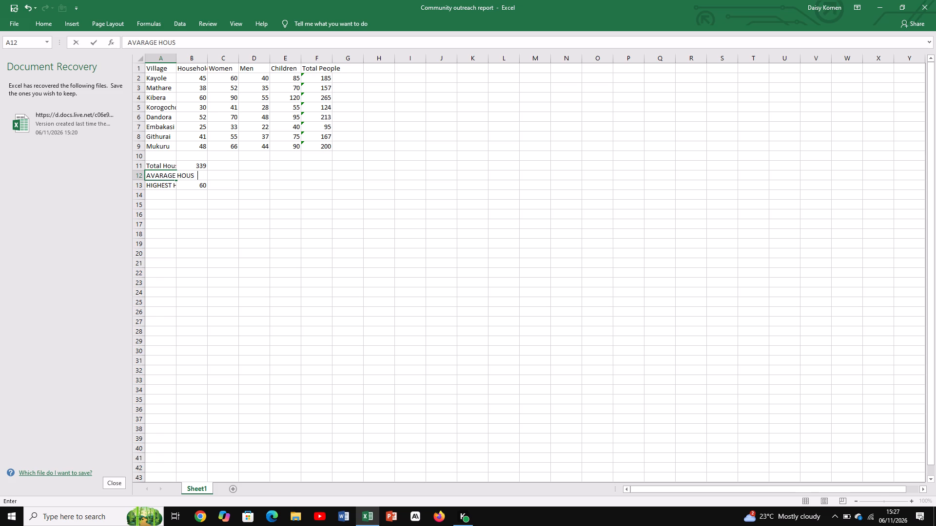
type("HOLDS")
key("Tab")
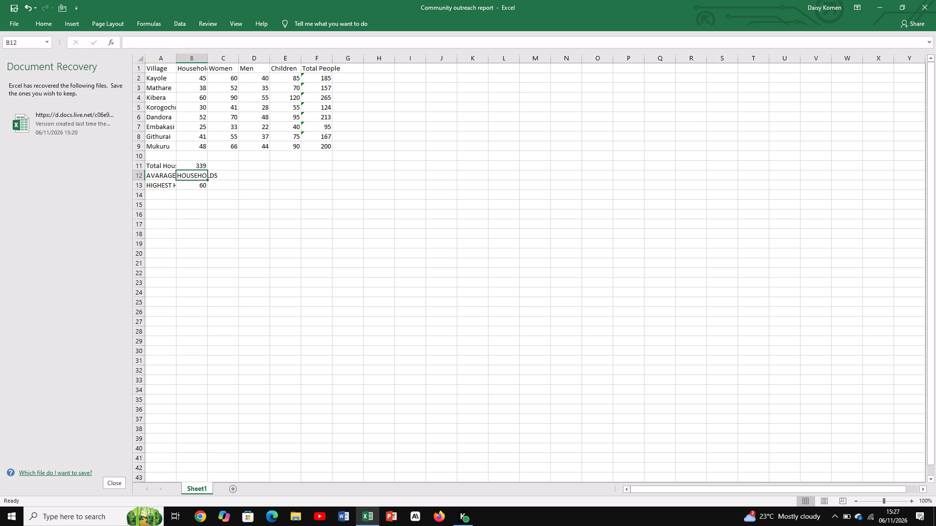
Enter the formula =AVERAGE(B2:B9) in cell B12, beside the average households label, and save the workbook.
key("equal")
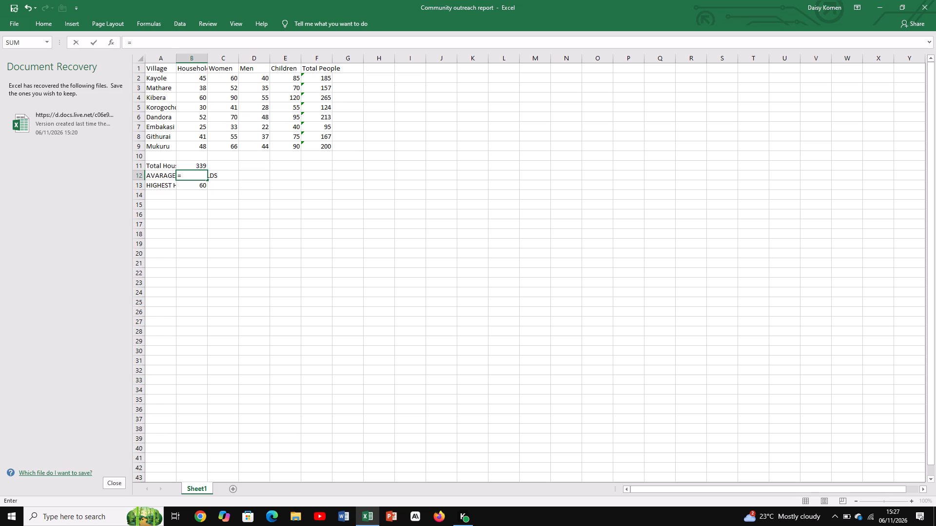
type("AVE")
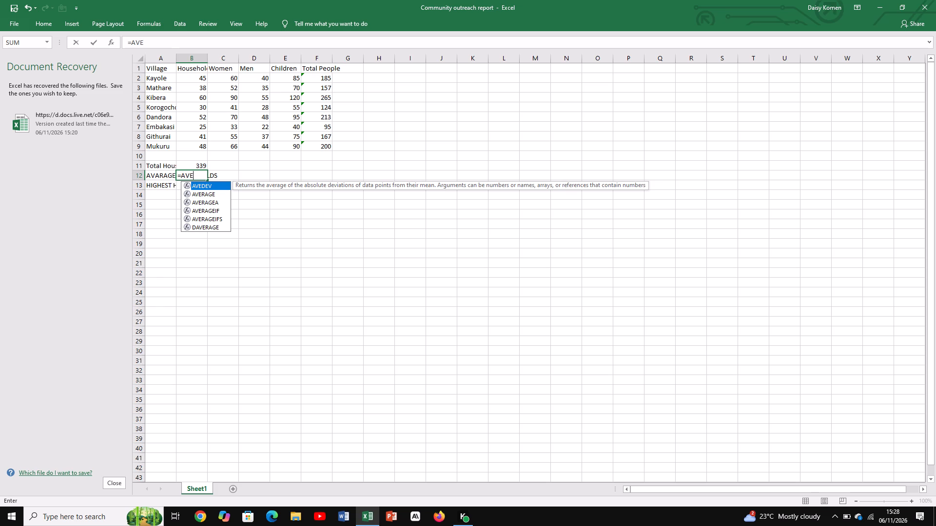
type("RAGE")
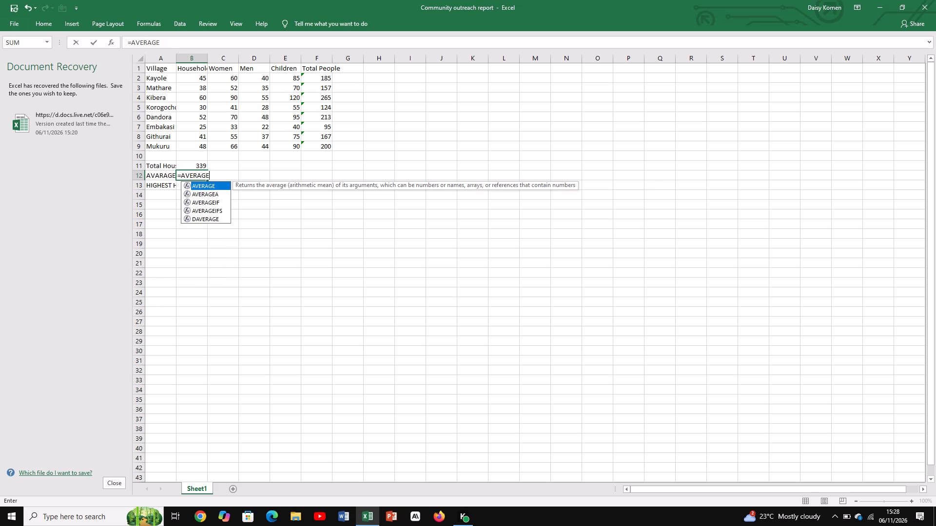
key("shift+parenleft")
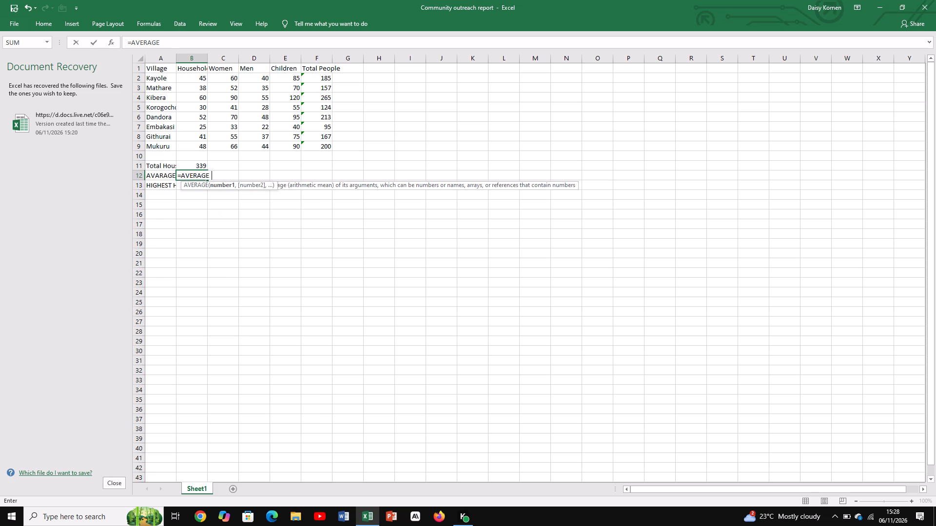
type("B2")
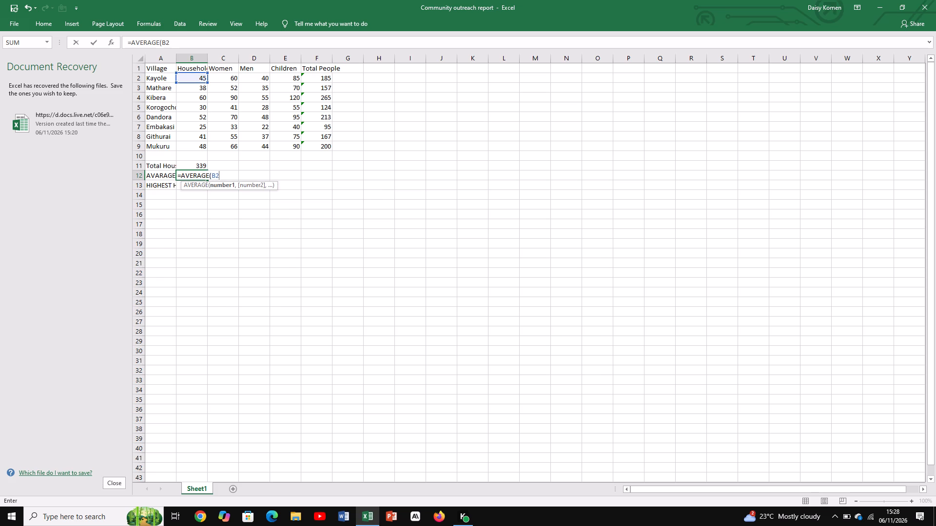
key("shift+colon")
key("b")
key("9")
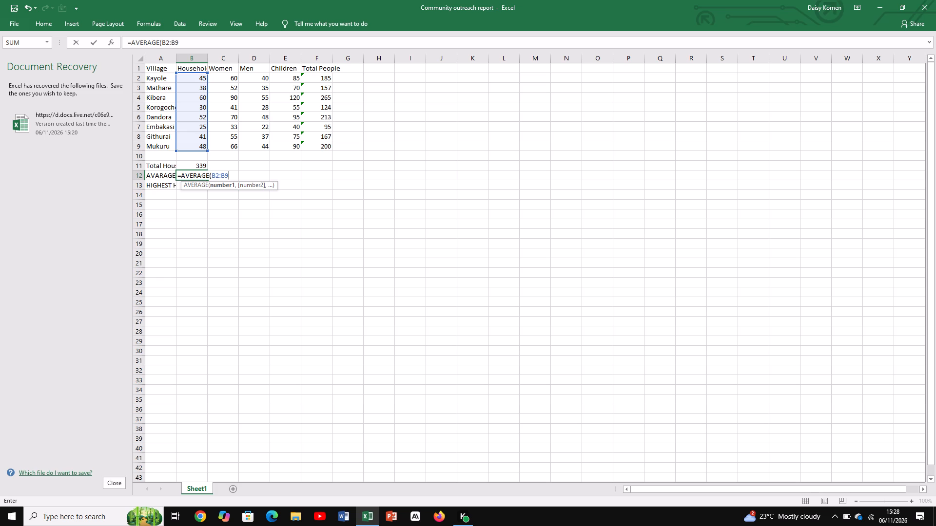
key("shift+parenright")
key("Return")
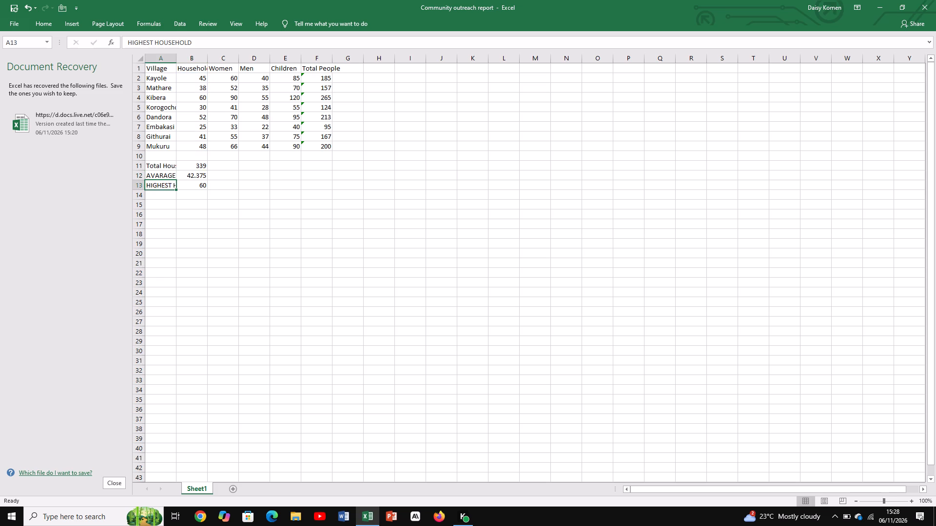
key("ctrl+s")
Enter the label LOWEST HOUSEHOLDS in cell A14, directly below the highest household row.
left_click(158, 195)
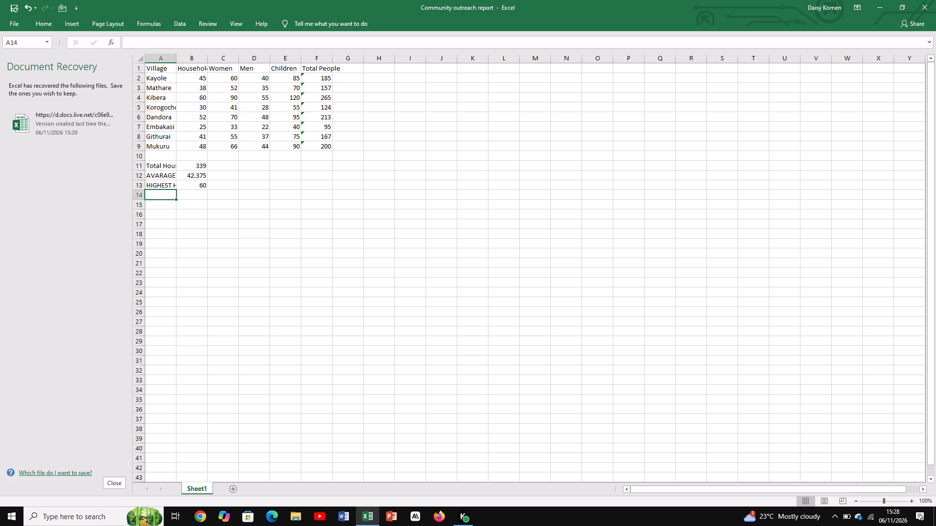
type("LOWEST HOUSEHOLDS")
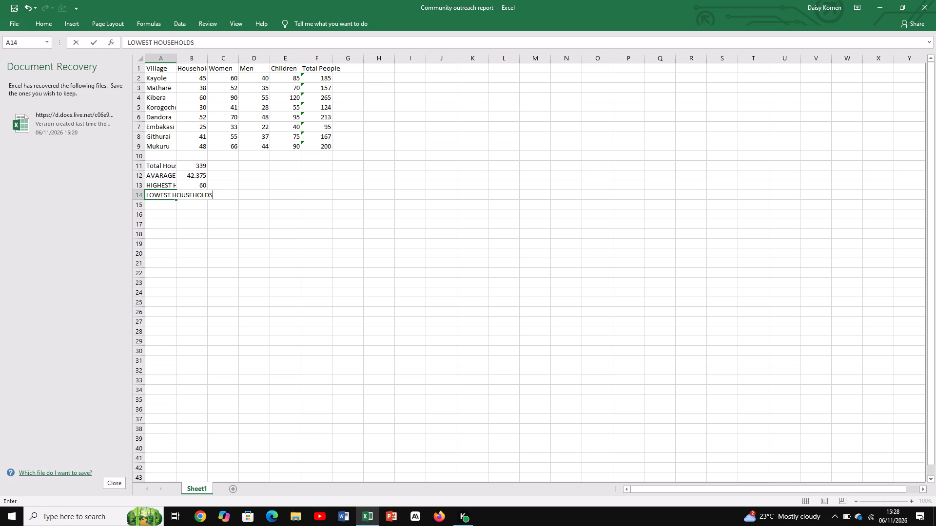
key("Tab")
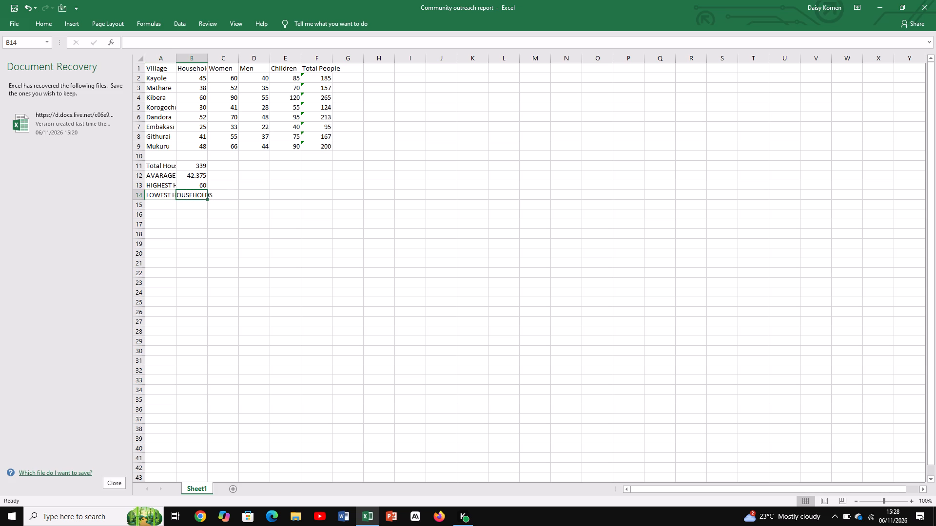
Enter the formula =MIN(B2:B9) in cell B14, beside the LOWEST HOUSEHOLDS label.
key("equal")
key("m")
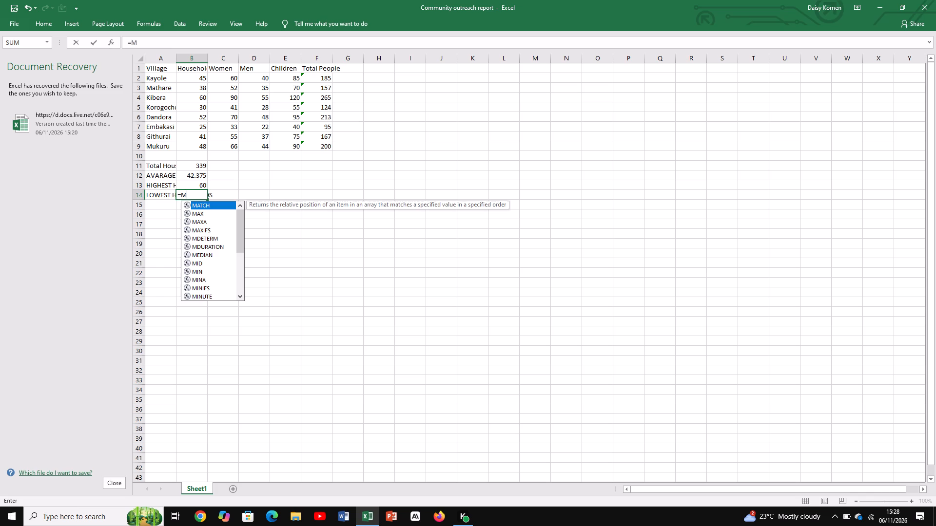
type("IN")
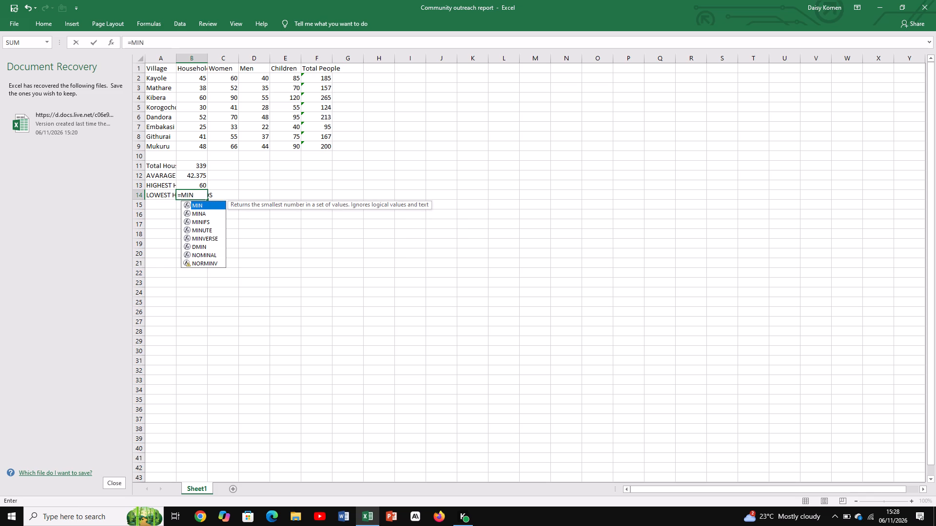
type("(B")
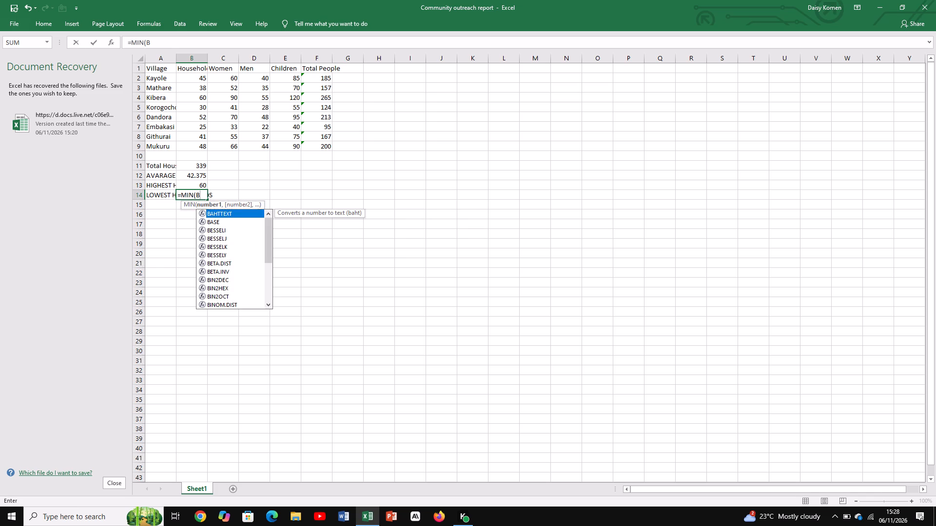
key("2")
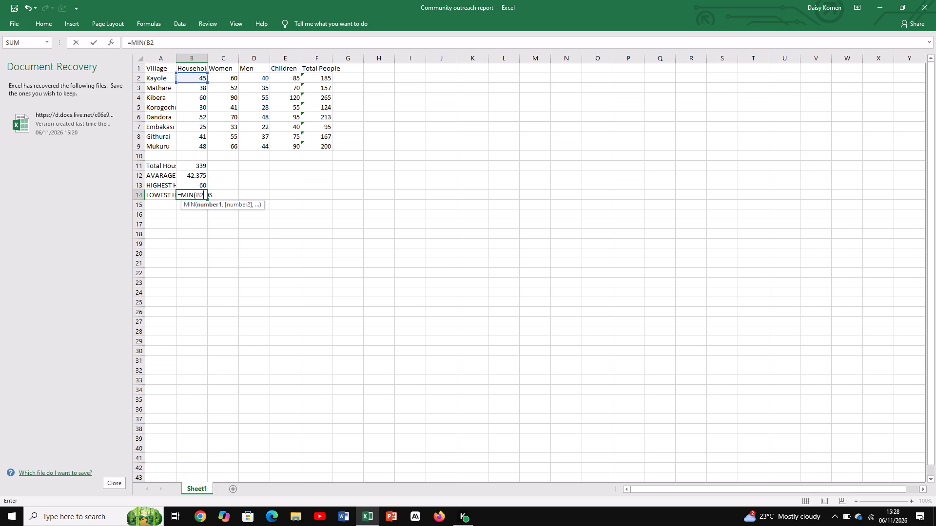
key("shift+colon")
type("B9")
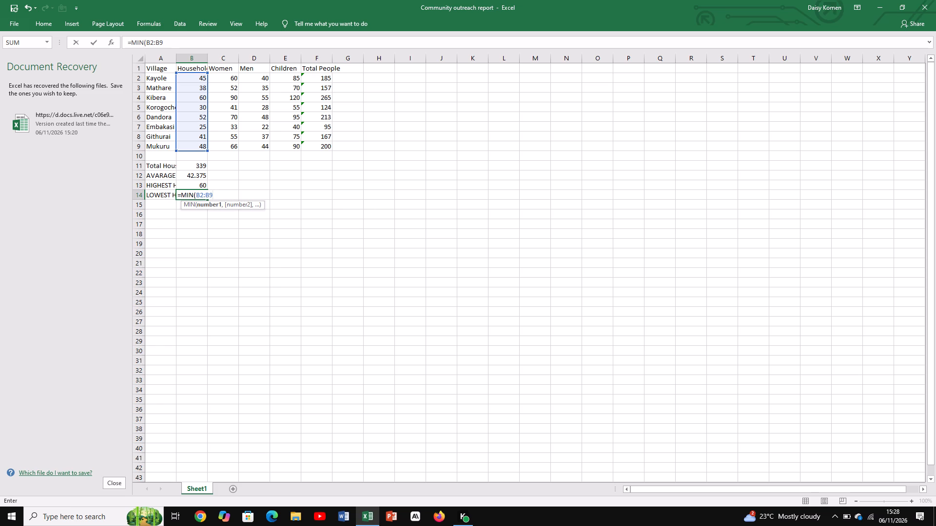
key("shift+parenright")
key("Return")
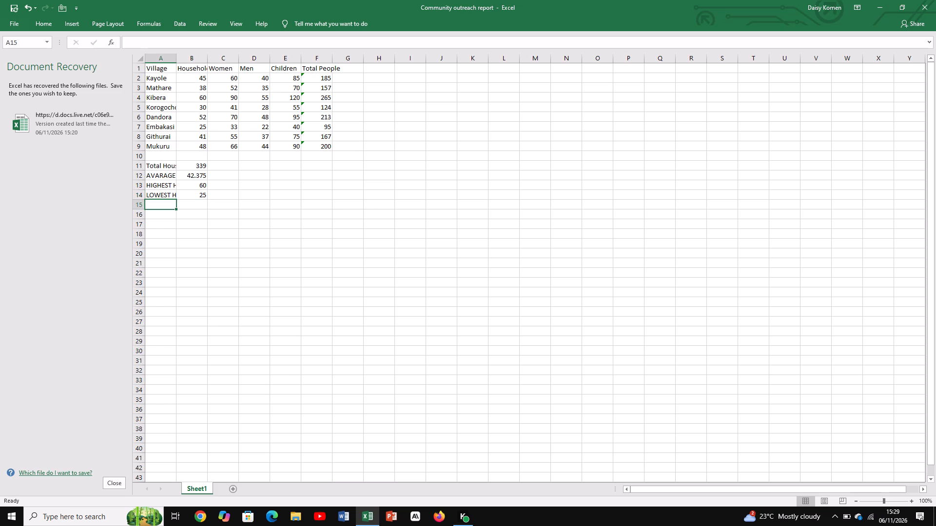
Save the workbook with the average and lowest households rows added.
key("ctrl+s")
left_click(160, 205)
left_click(16, 23)
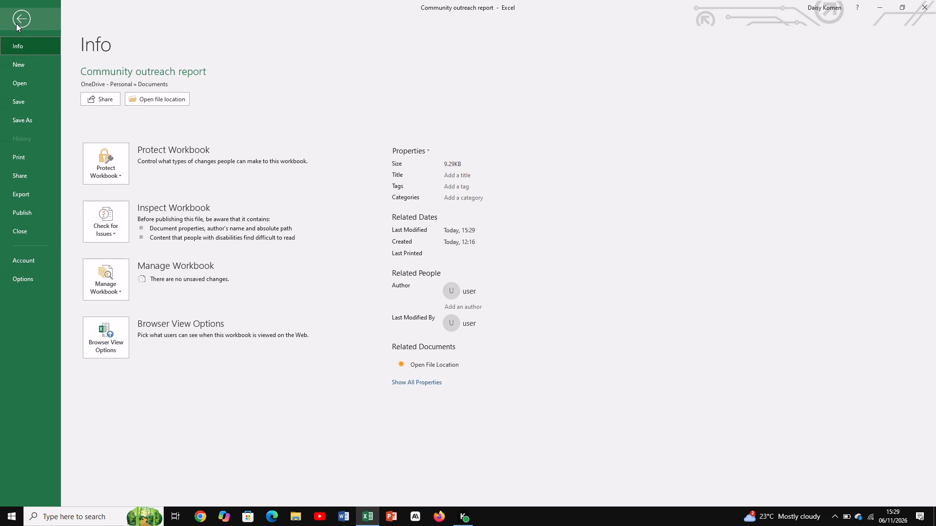
left_click(27, 102)
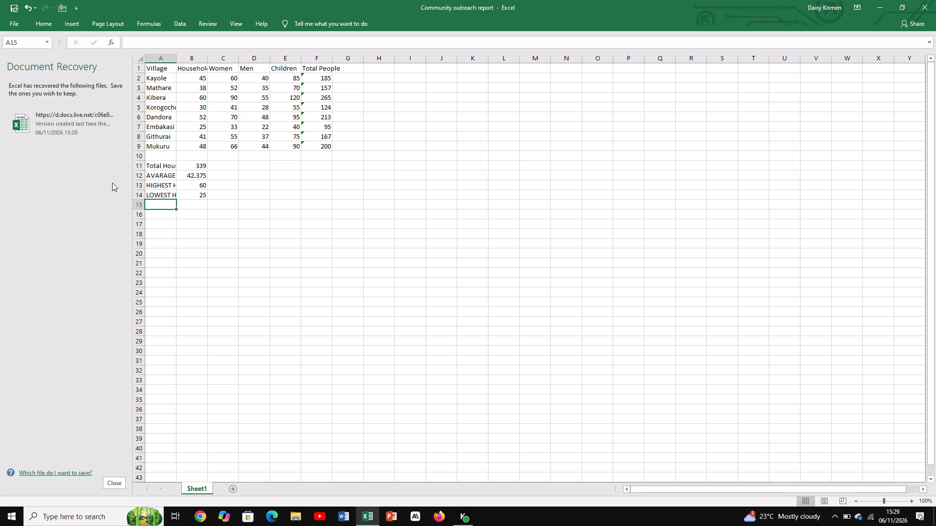
Enter the label VILLAGES VISITED in cell A15, directly below the lowest households row.
left_click(158, 211)
type("VI")
type("LLA")
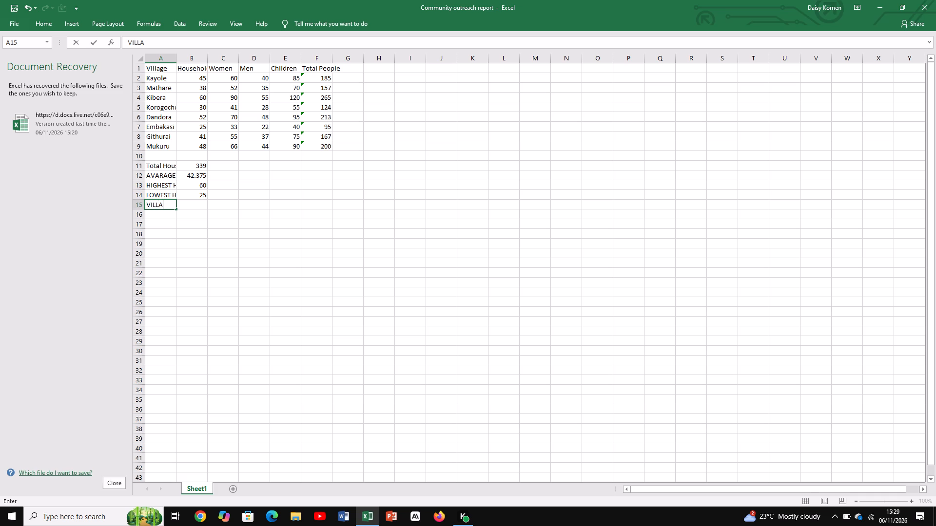
type("GES")
key("space")
type("VISITED")
key("Tab")
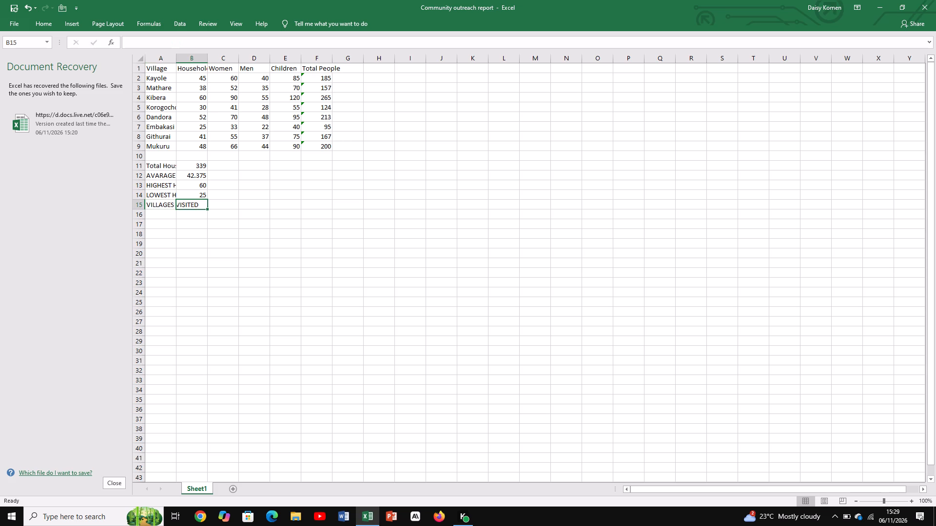
Enter the formula =COUNTA(A2:A9) in cell B15, beside the VILLAGES VISITED label.
key("equal")
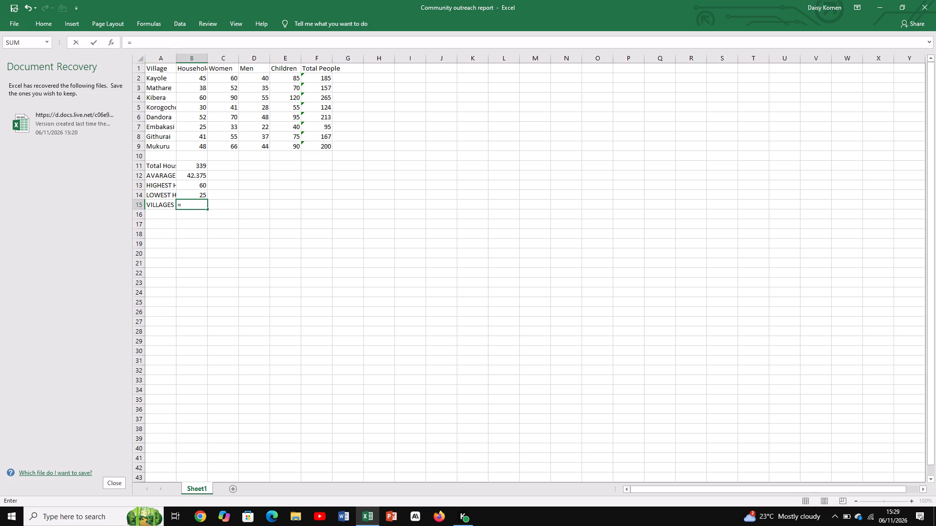
key("c")
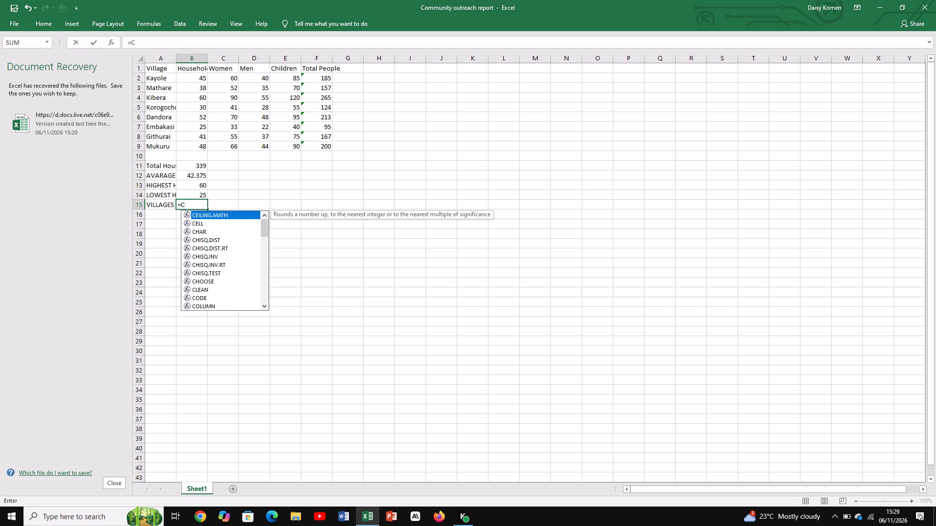
type("OUNT")
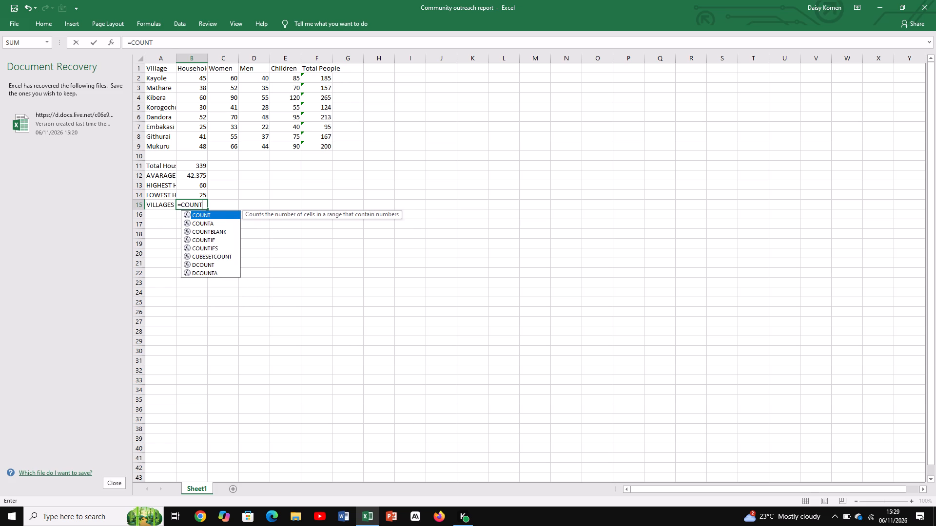
key("a")
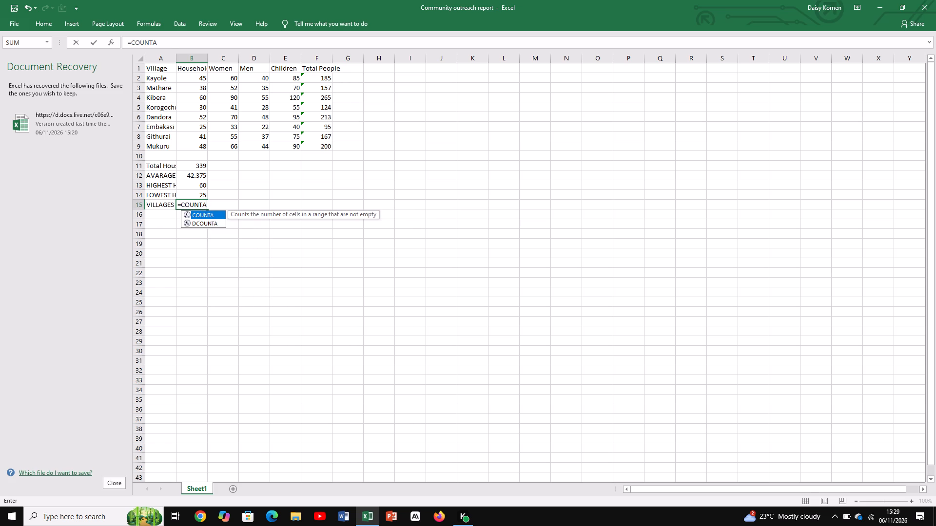
key("shift+parenleft")
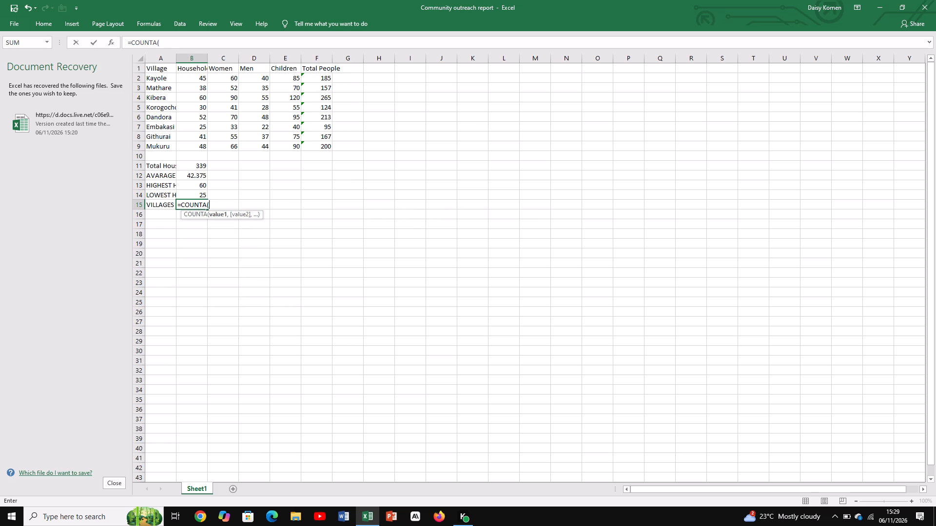
key("a")
key("2")
key("shift+colon")
key("a")
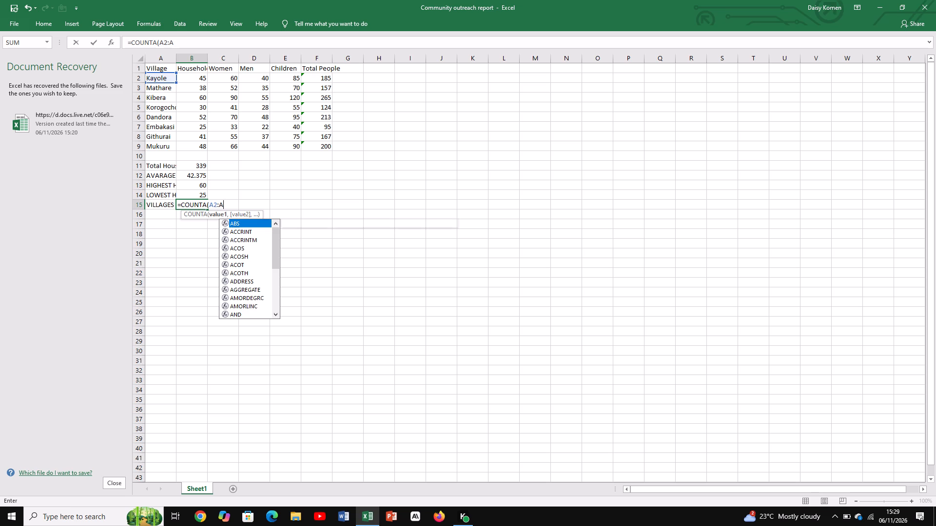
key("9")
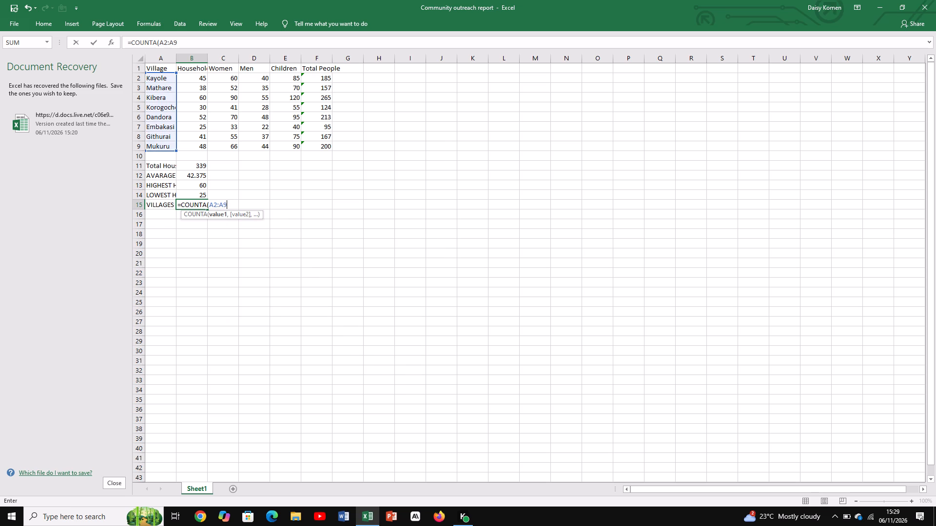
key("shift+parenright")
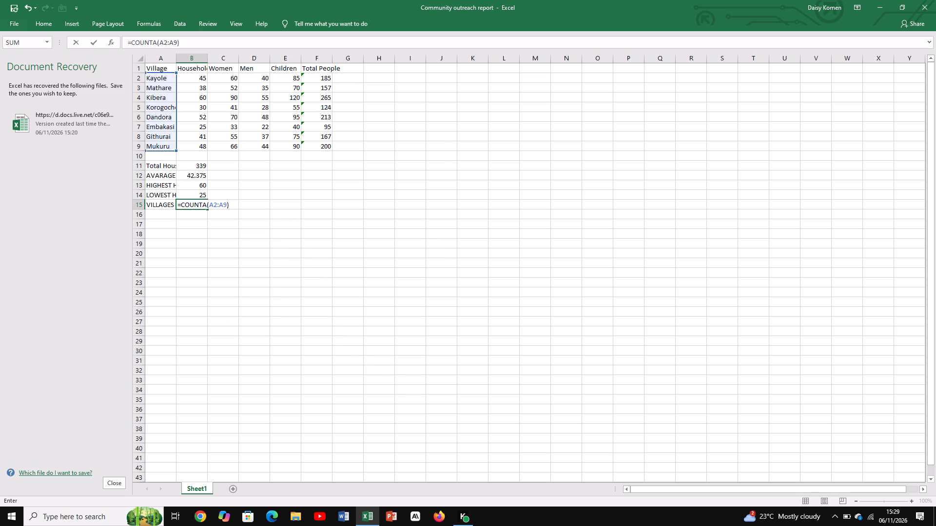
key("Return")
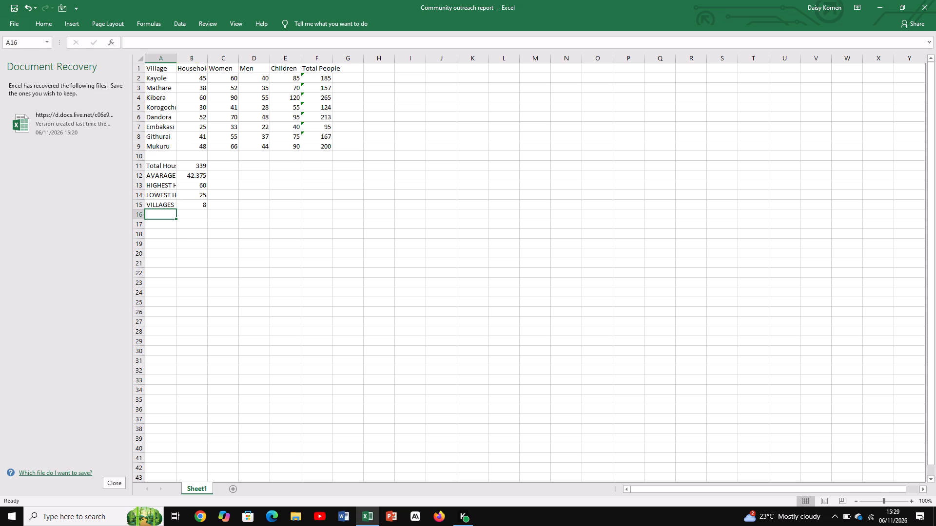
Save the workbook with the villages visited row added.
left_click(16, 19)
left_click(25, 100)
left_click(168, 158)
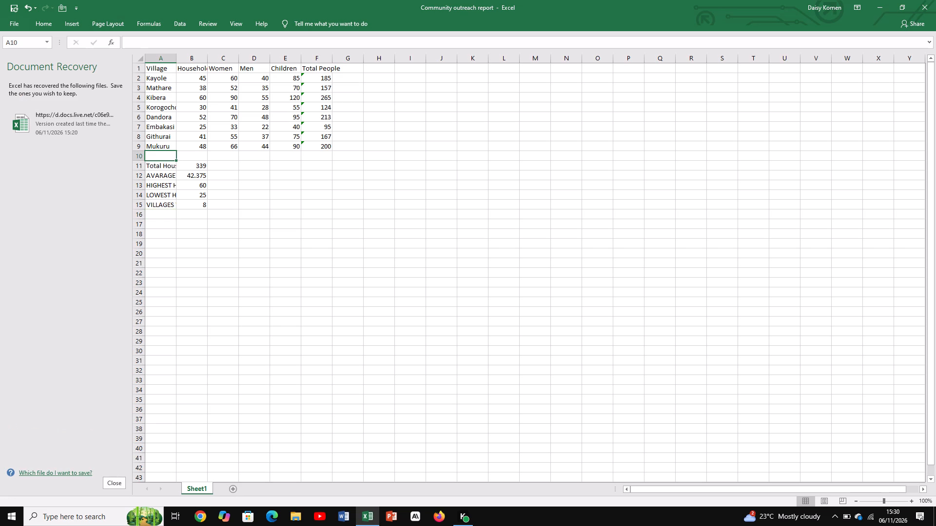
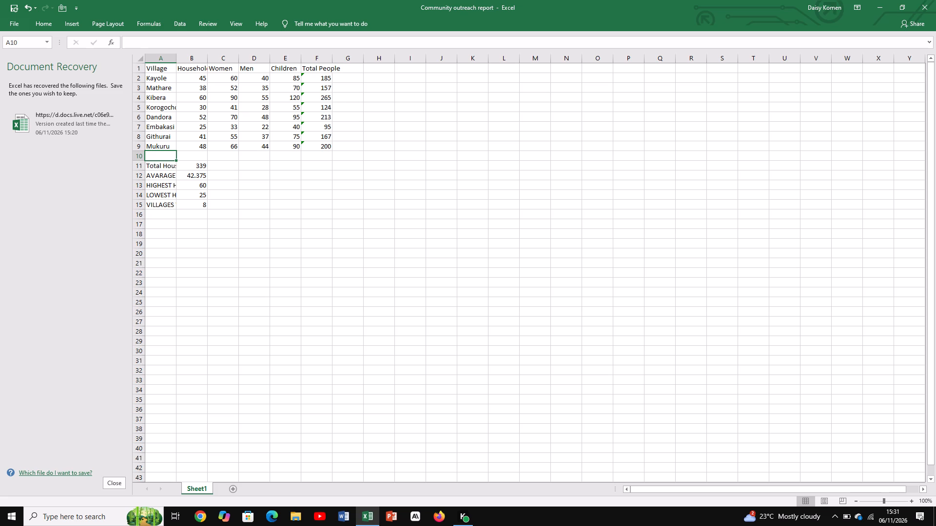
Enter the label TOTAL Households in cell A10, directly below the Mukuru row.
left_click(150, 158)
key("t")
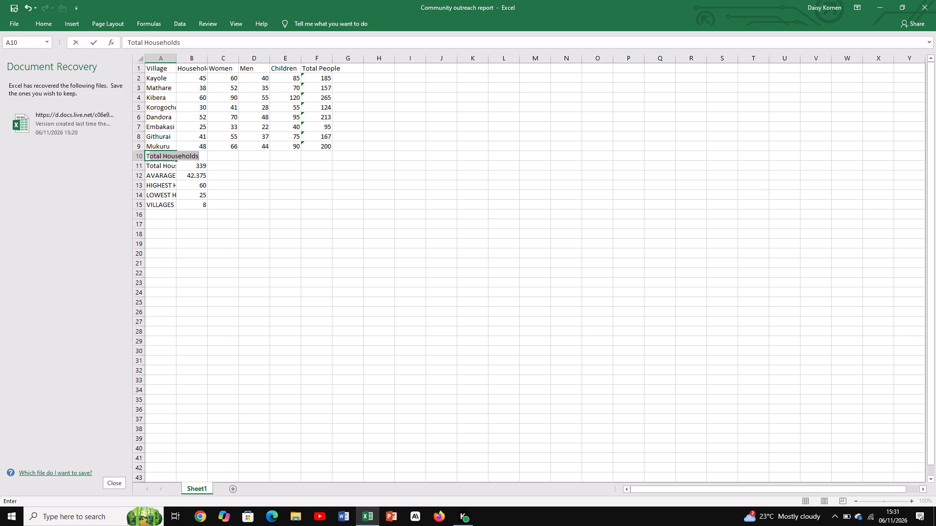
type("OTAL")
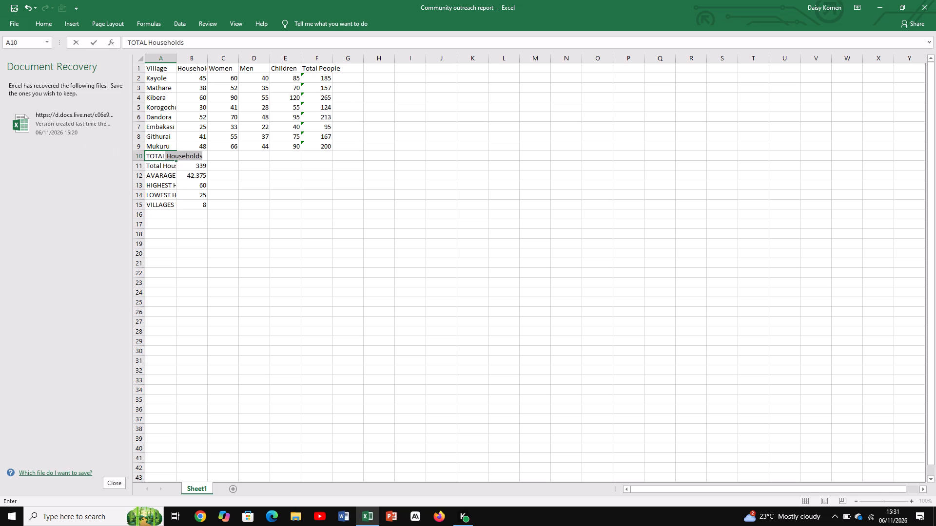
left_click(198, 159)
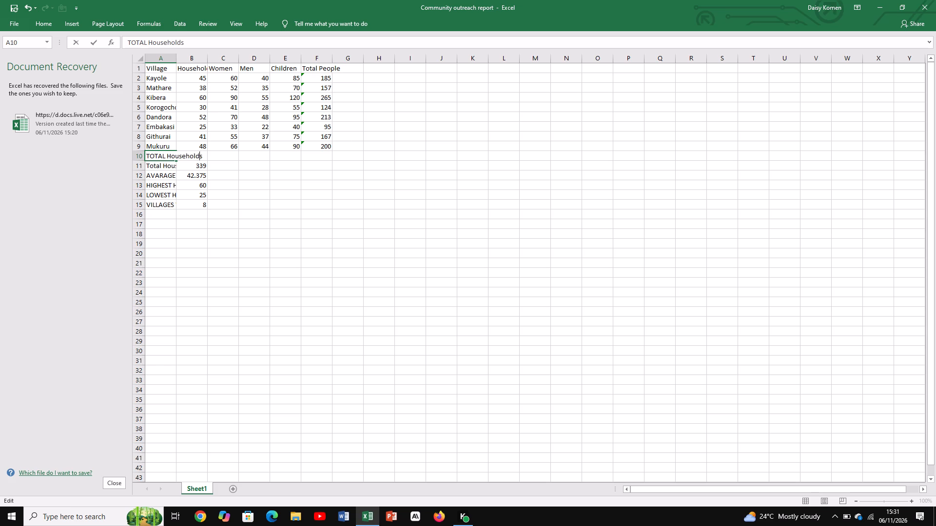
left_click(198, 159)
left_click(215, 155)
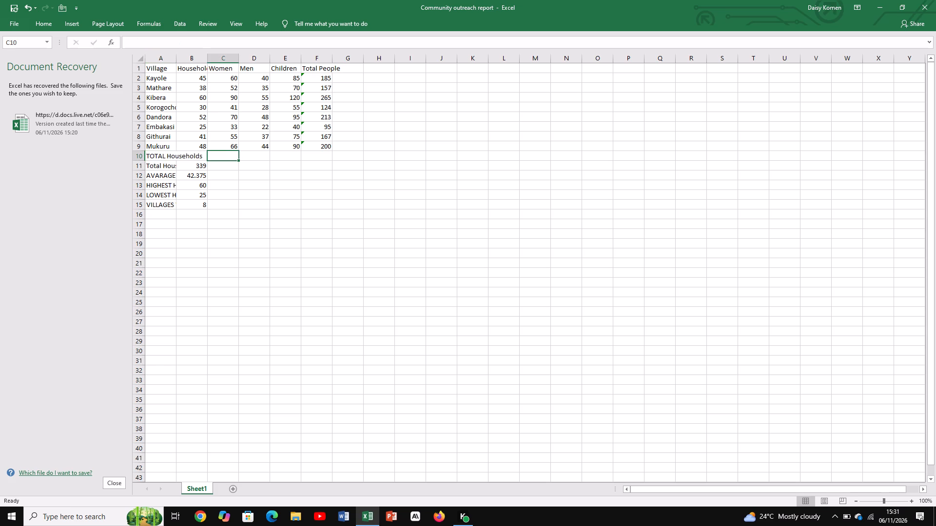
Enter the formula =SUM(B2:B9) in cell B10, beside the TOTAL Households label.
left_click(194, 157)
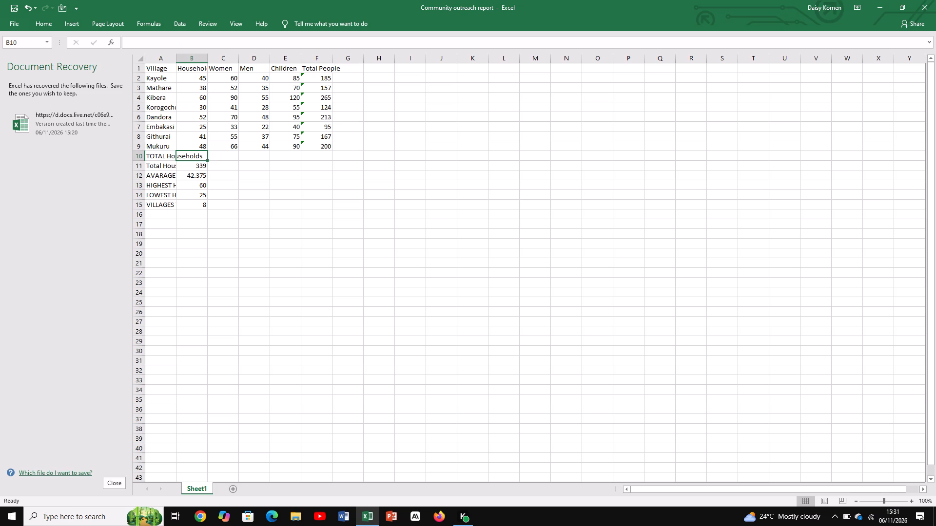
key("equal")
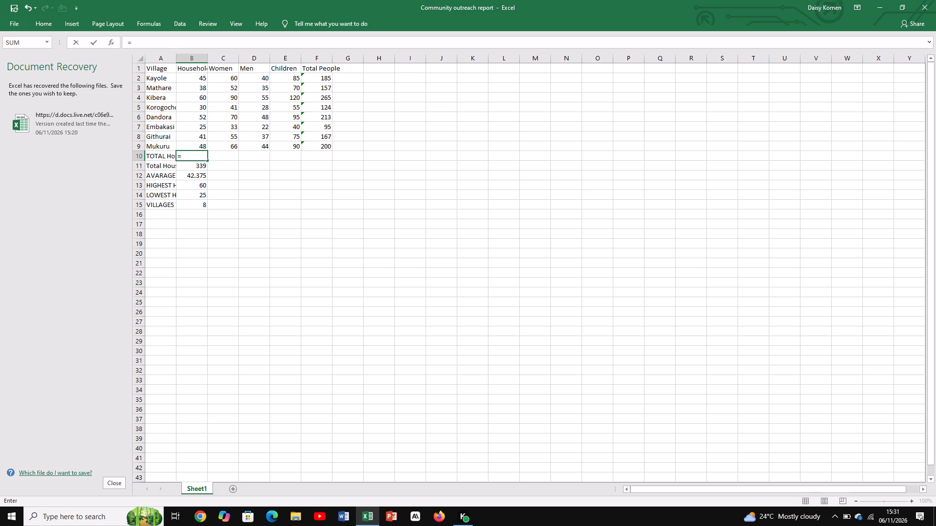
type("SUM")
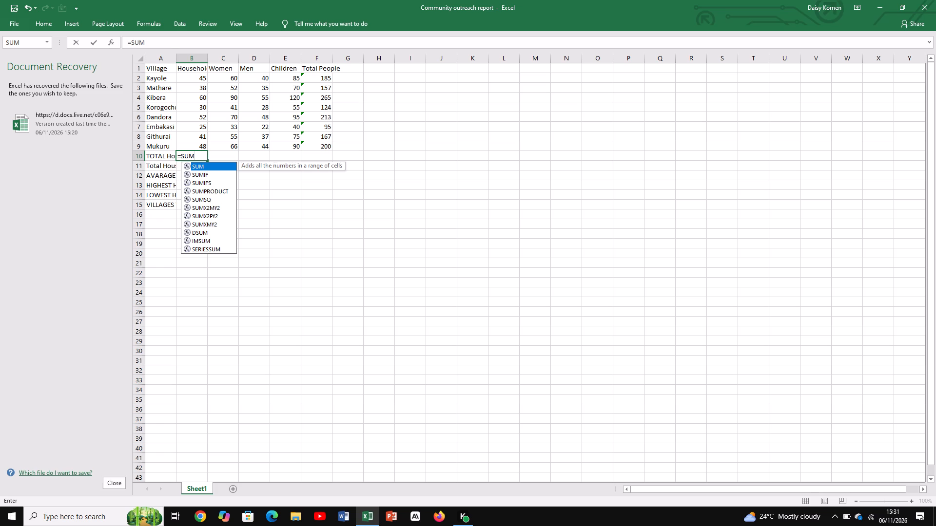
key("shift+parenleft")
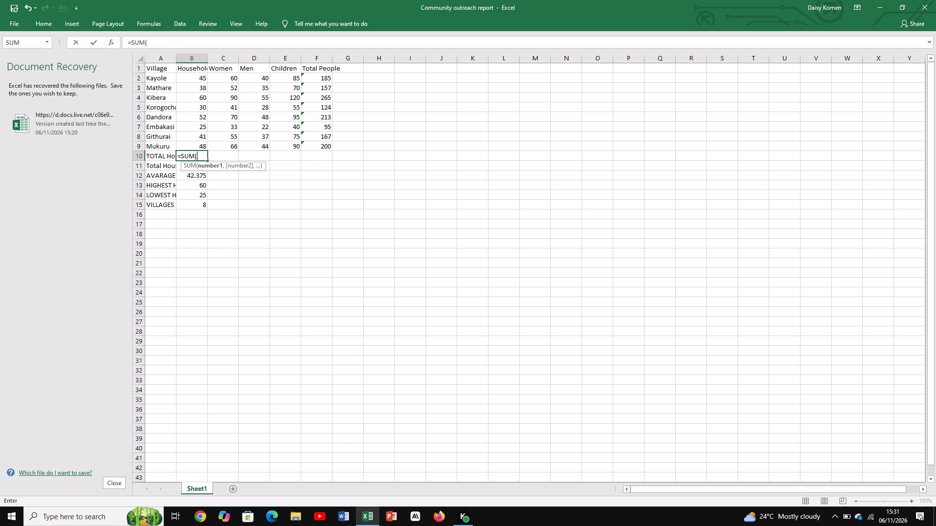
type("B2")
key("shift+colon")
key("b")
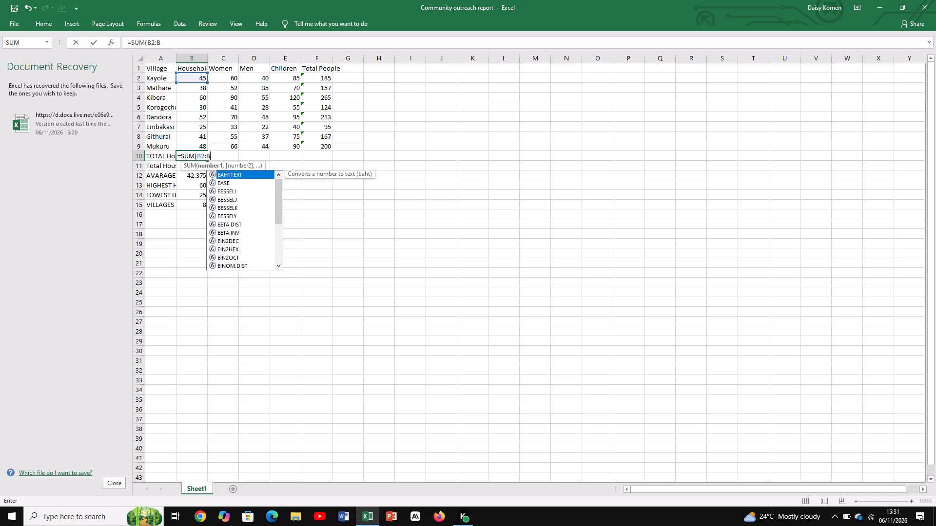
key("9")
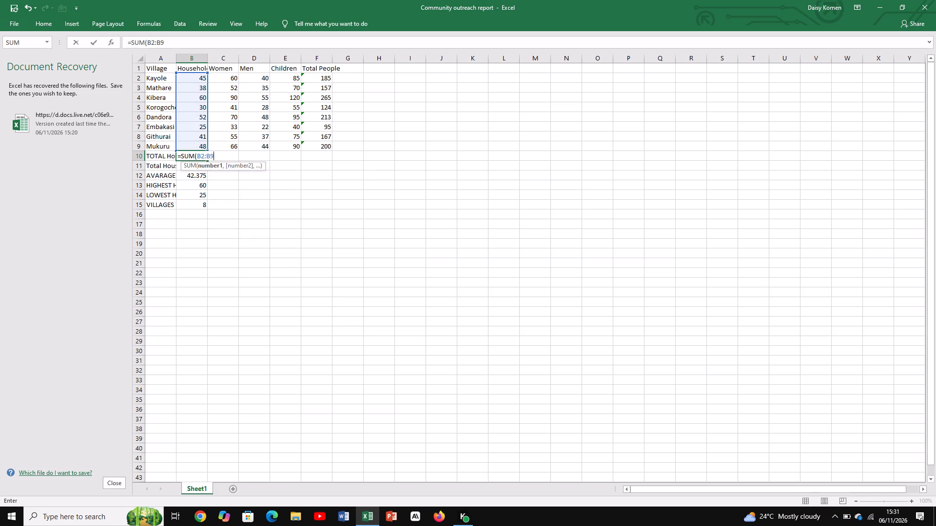
key("shift+parenright")
key("Return")
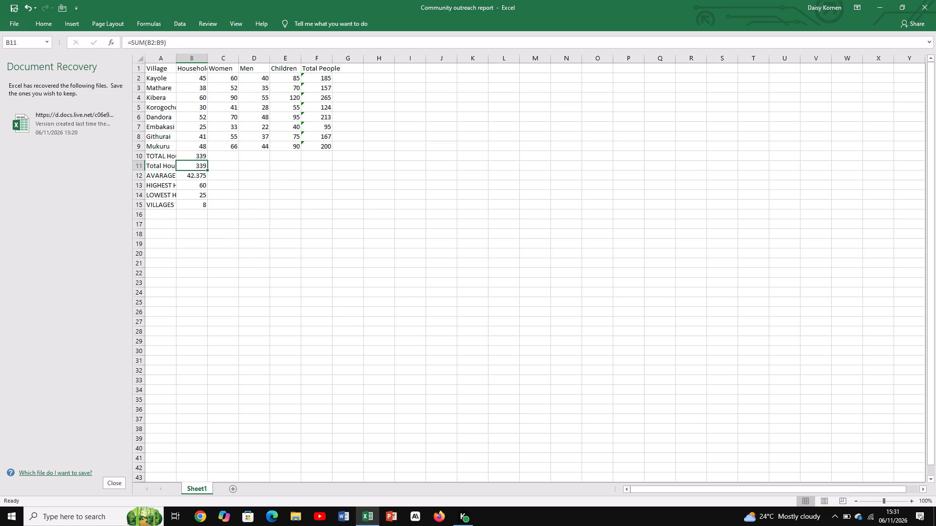
Save the workbook with the row 10 household total added.
left_click(14, 21)
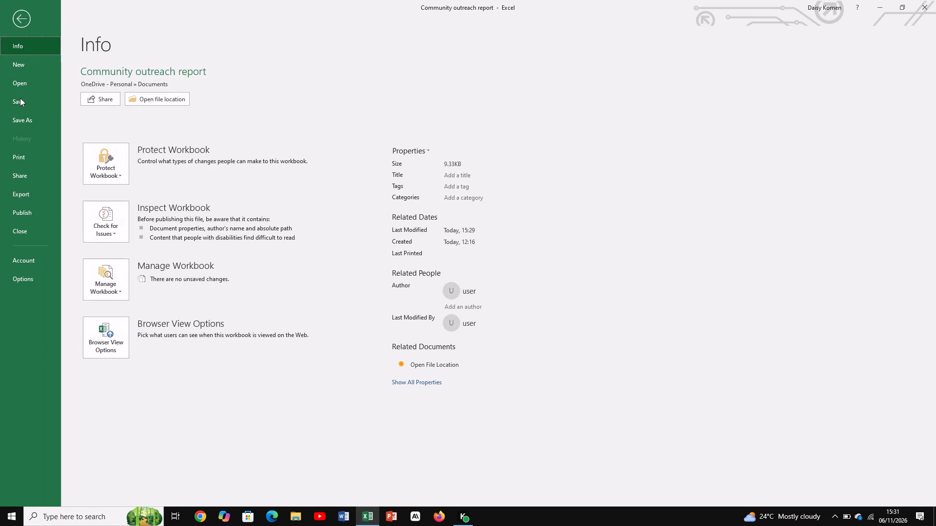
left_click(21, 99)
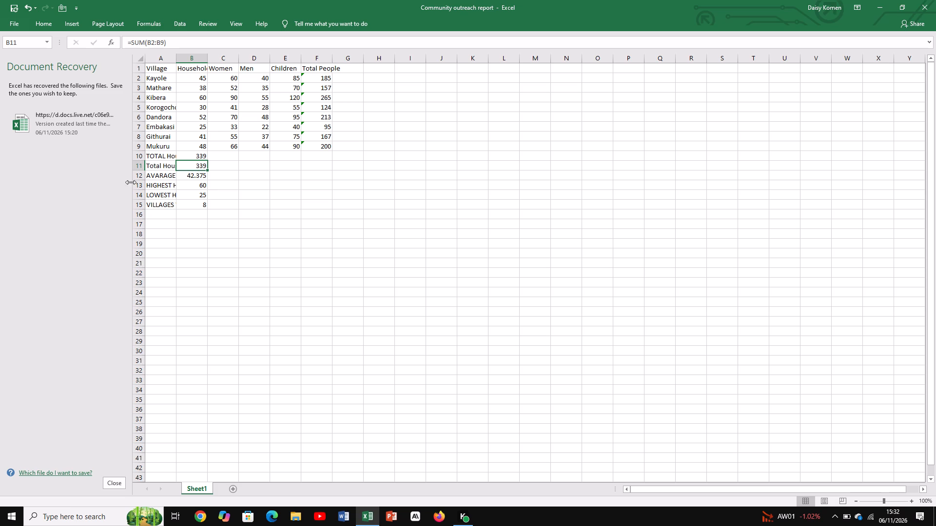
Copy the total formula from cell B11 across C11:F11 to total Women, Men, Children and Total People.
left_click(197, 169)
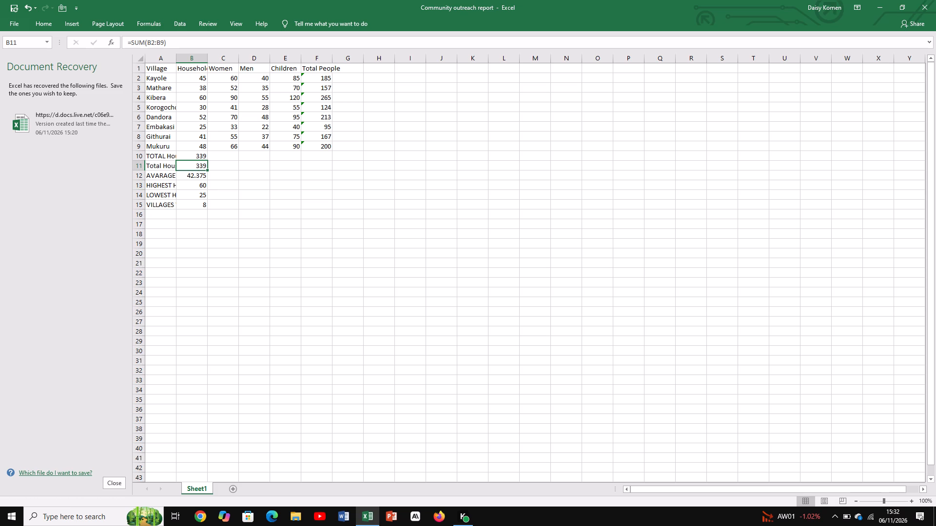
left_click(216, 169)
left_click(194, 167)
key("ctrl+c")
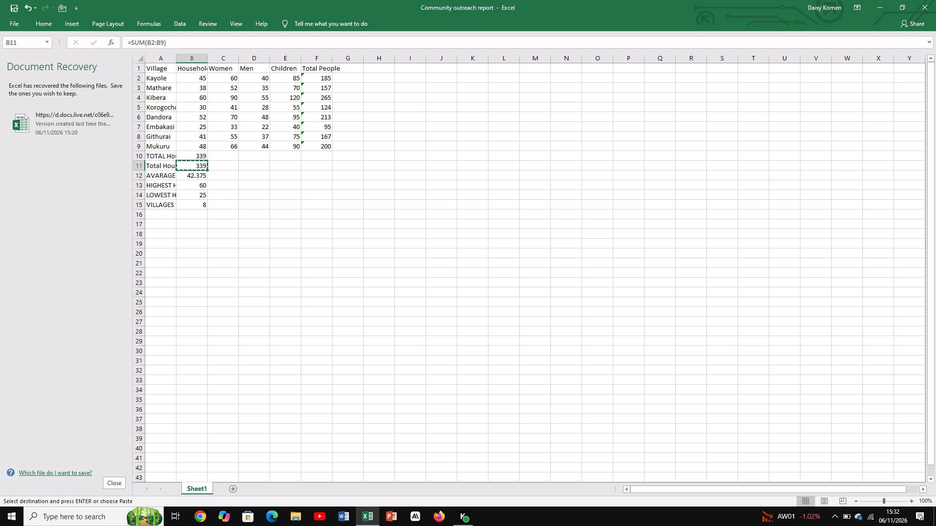
left_click(238, 166)
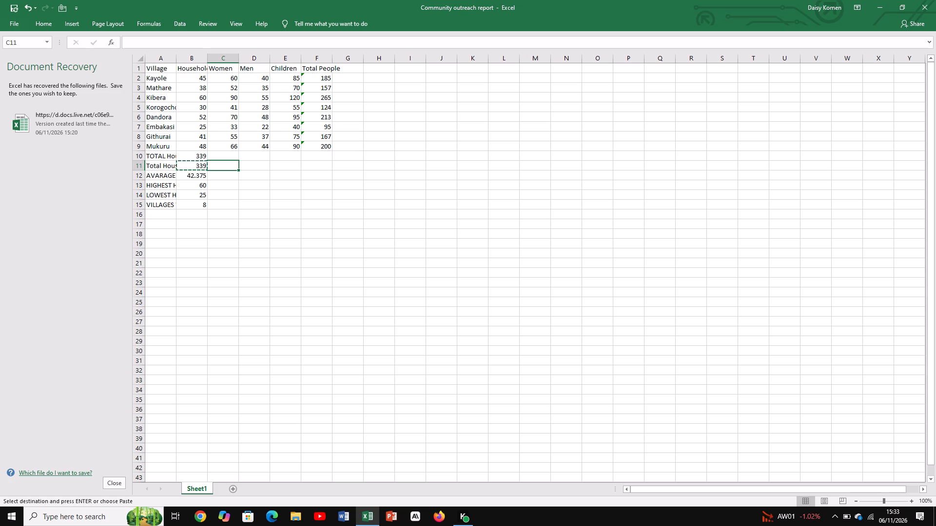
left_click(318, 168, "shift")
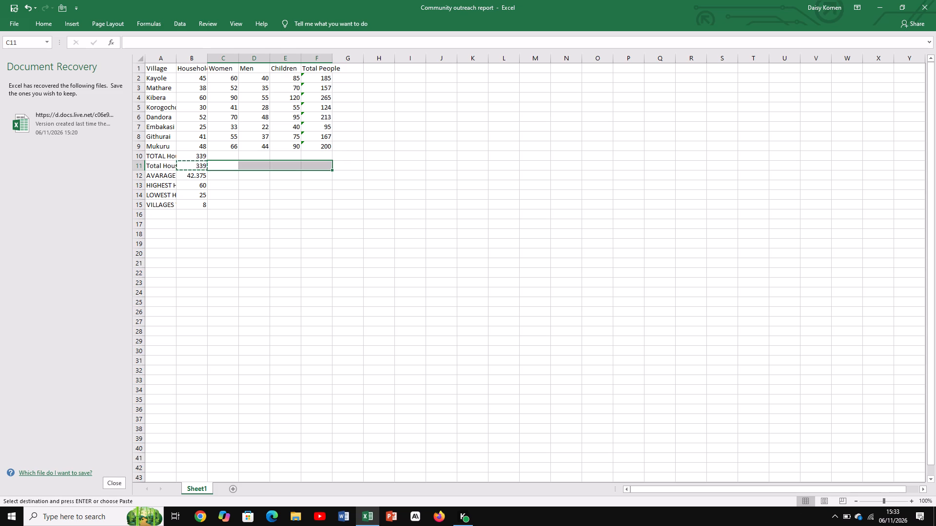
key("ctrl+v")
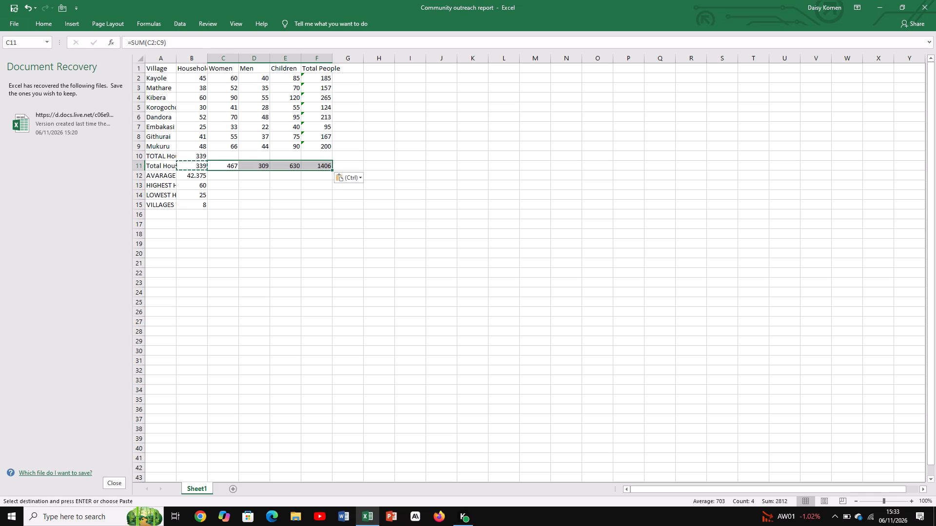
key("Escape")
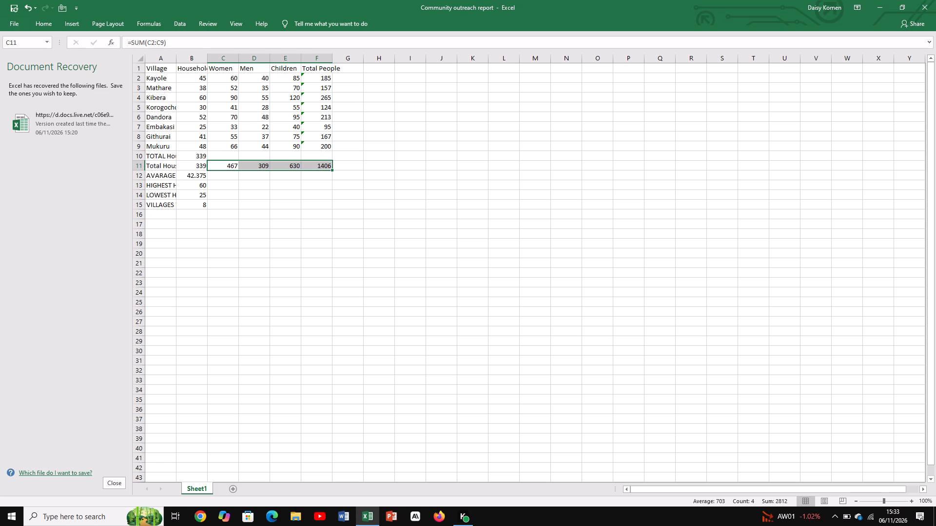
Save the workbook with the copied column totals in row 11.
left_click(18, 18)
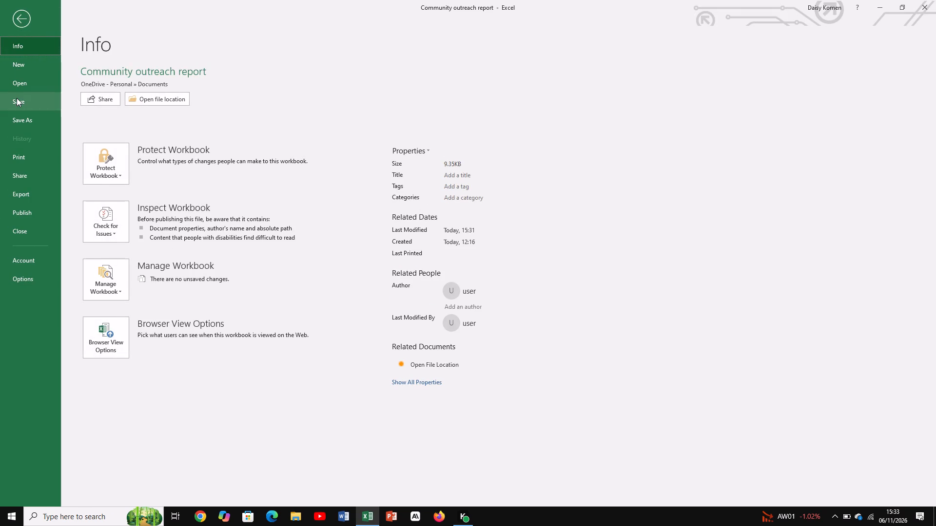
left_click(17, 98)
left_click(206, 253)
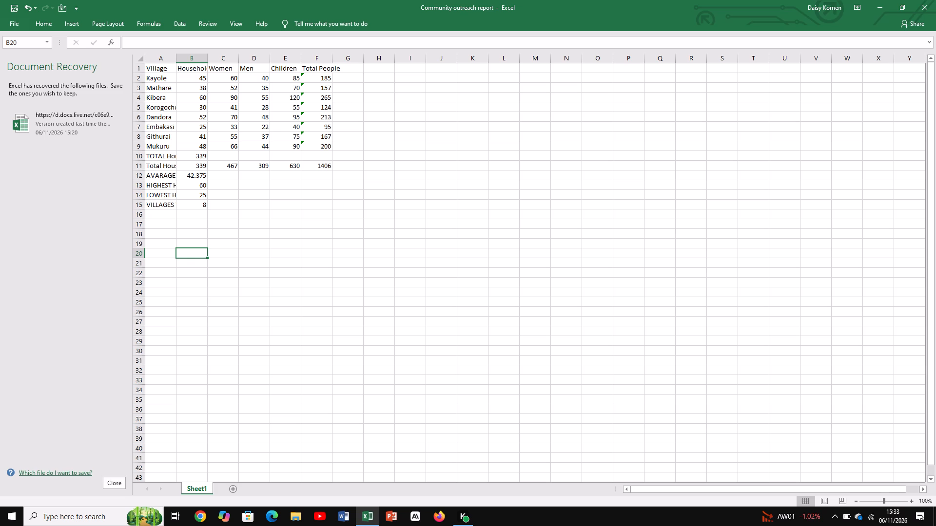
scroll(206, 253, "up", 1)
Make the entire header row, row 1 with Village through Total People, bold.
double_click(161, 73)
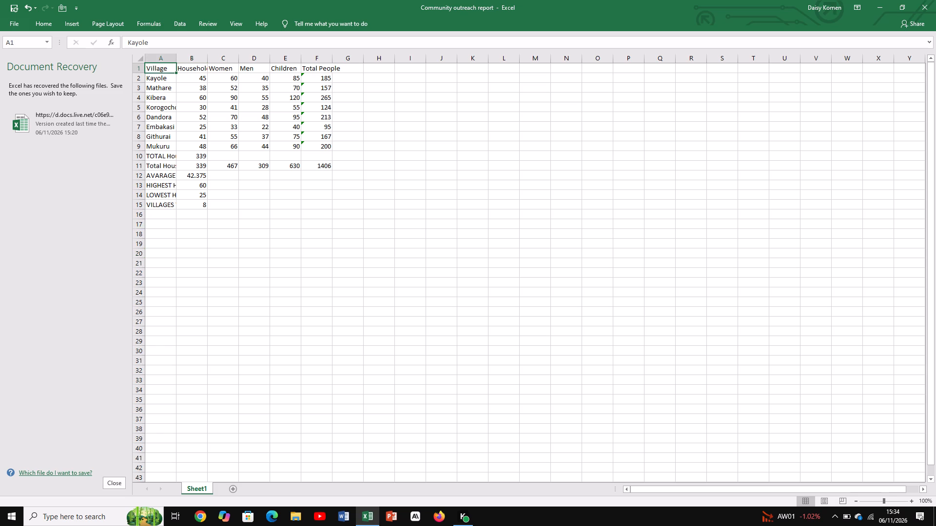
double_click(191, 70)
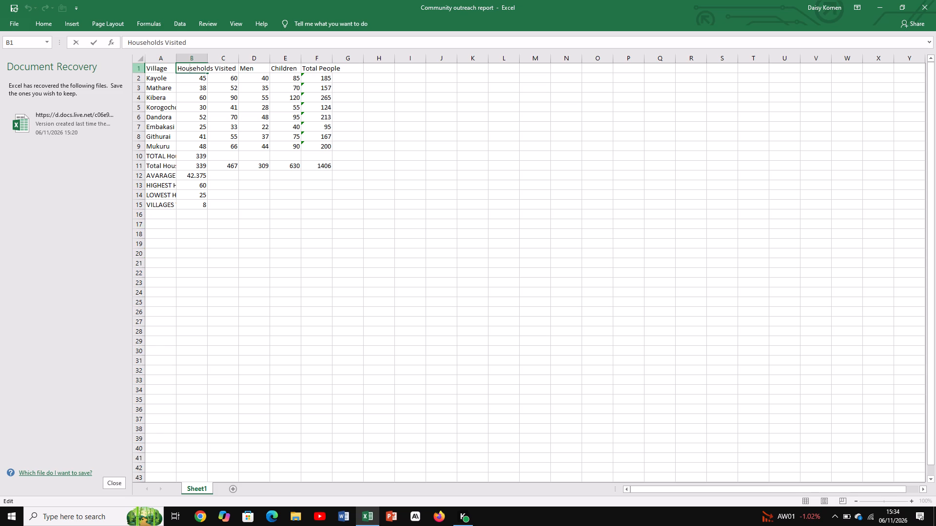
double_click(140, 65)
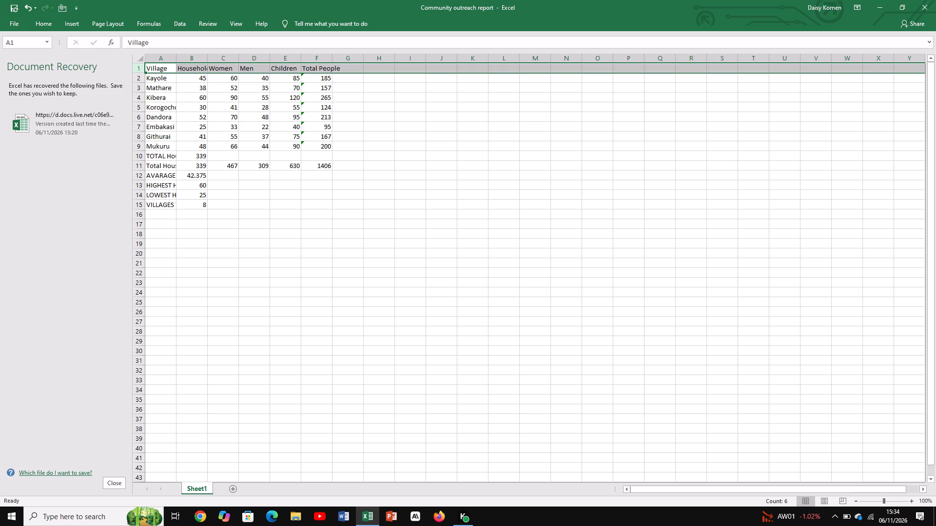
left_click(156, 73)
left_click(171, 111)
left_click(143, 70)
left_click(152, 70)
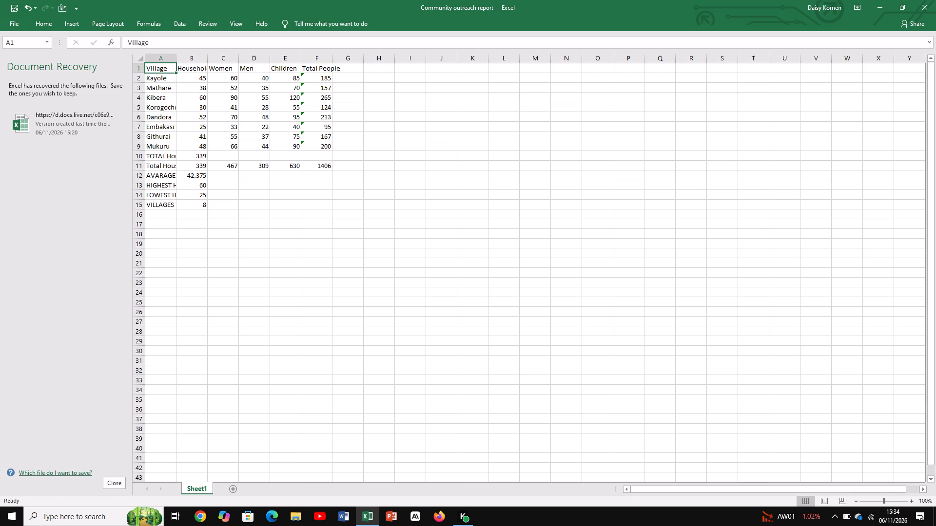
double_click(152, 70)
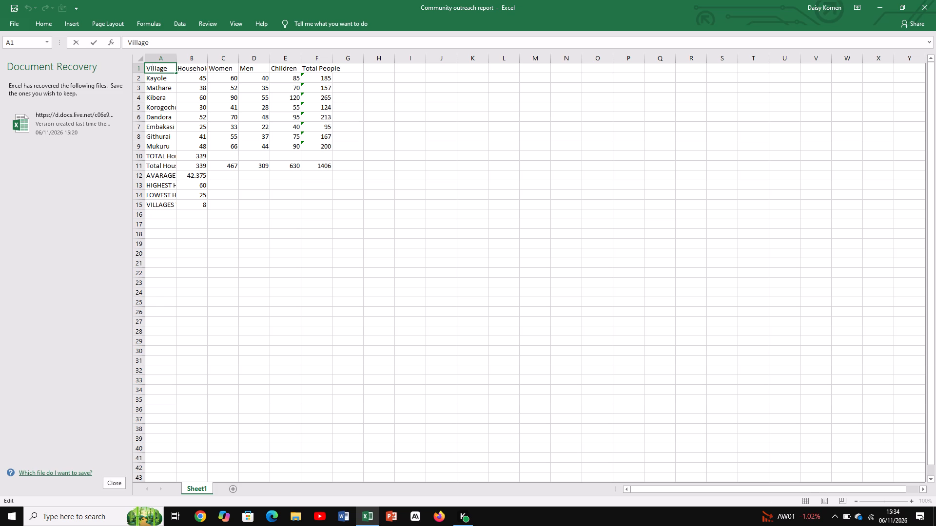
left_click(139, 70)
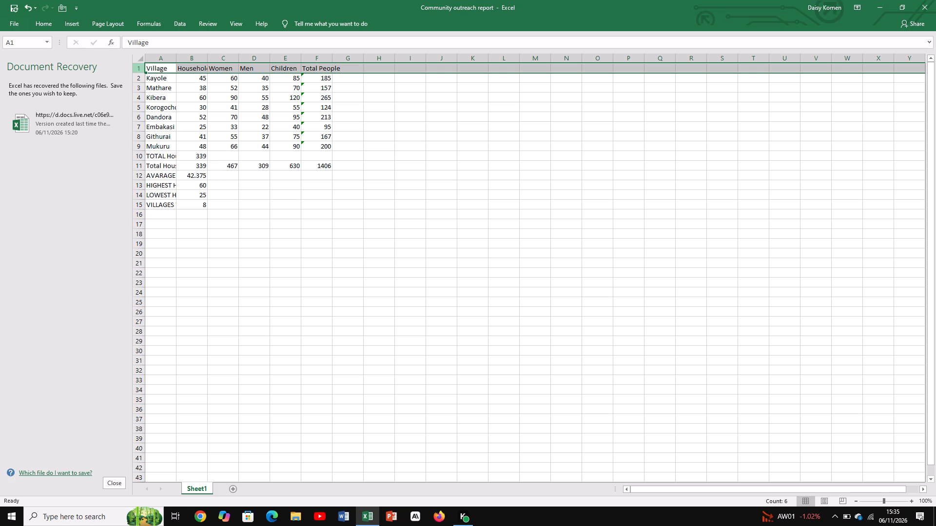
left_click(139, 70)
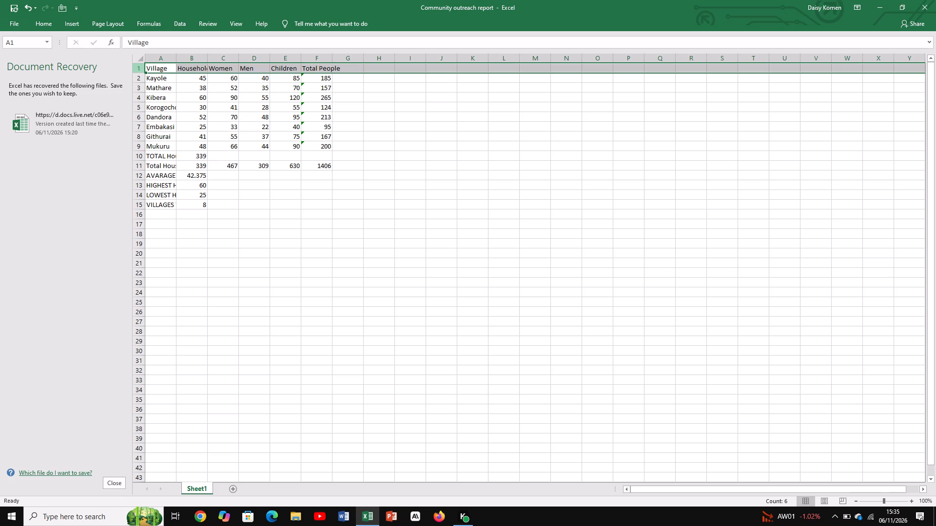
left_click(139, 70)
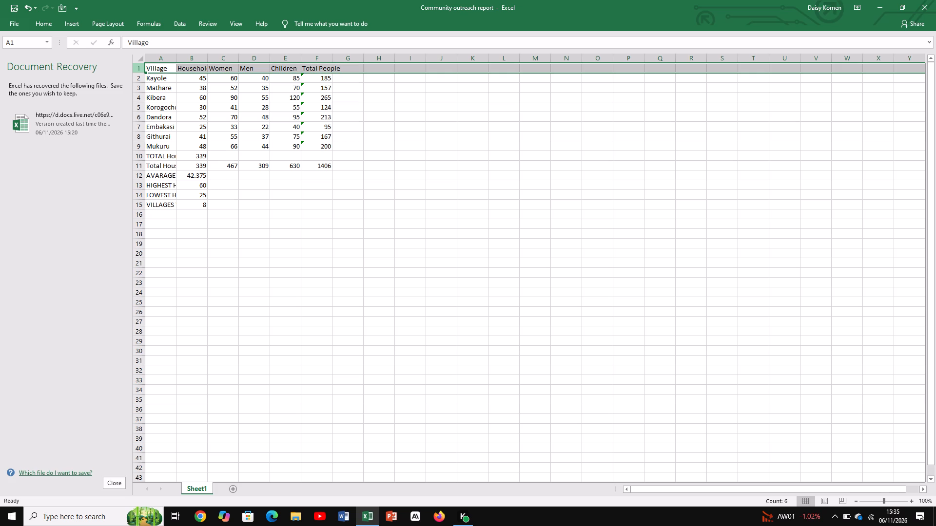
right_click(139, 70)
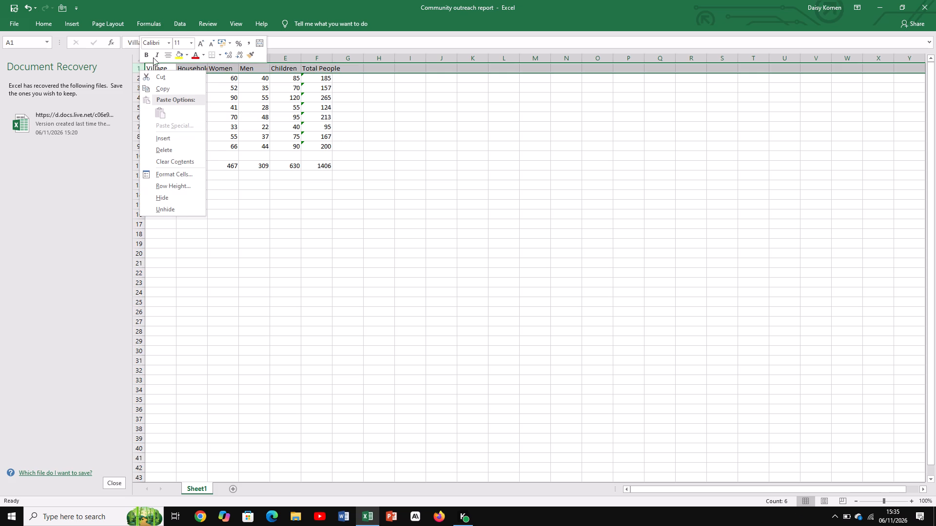
left_click(148, 54)
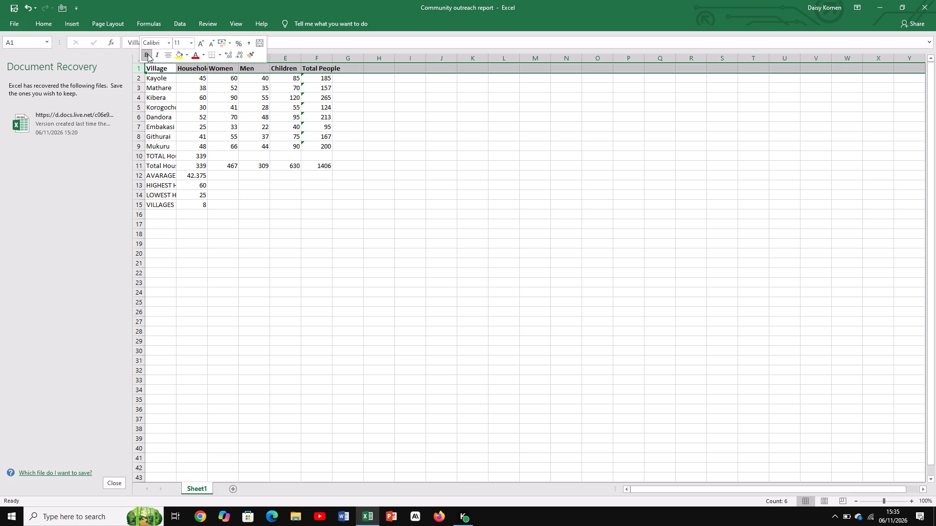
left_click(315, 134)
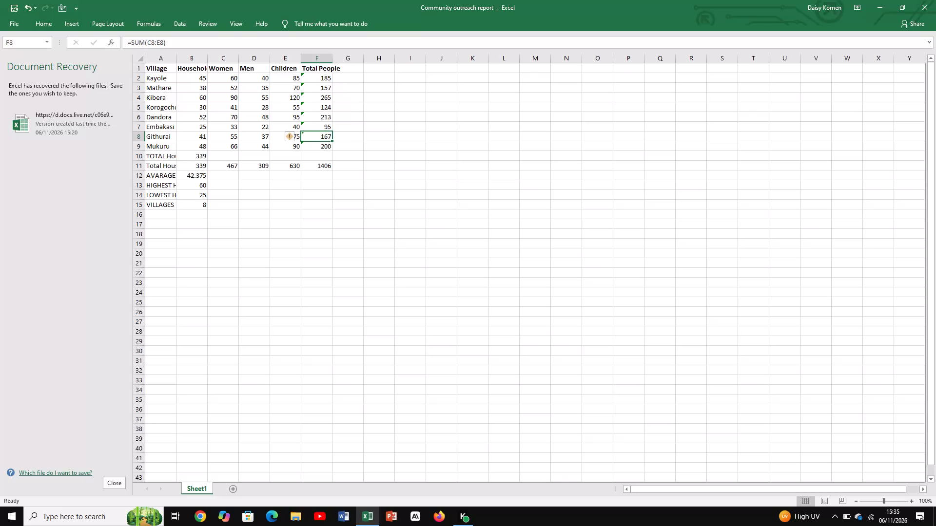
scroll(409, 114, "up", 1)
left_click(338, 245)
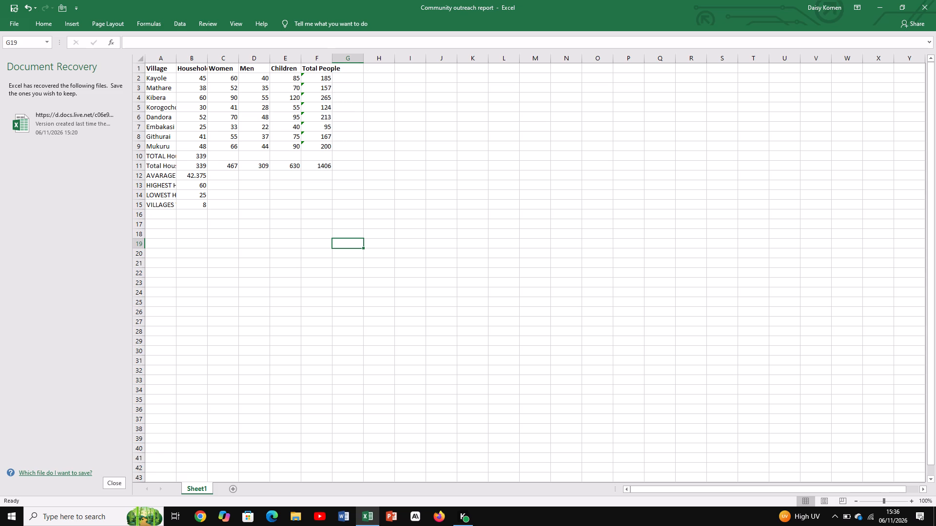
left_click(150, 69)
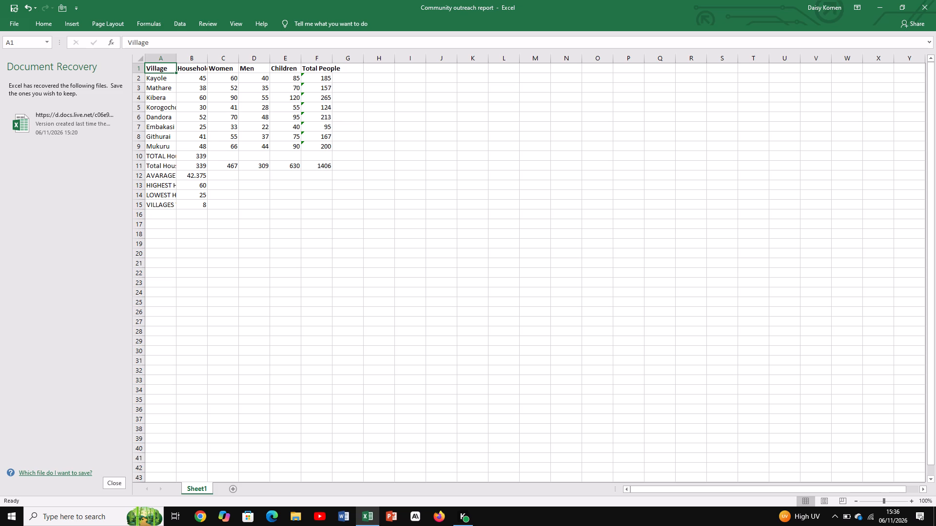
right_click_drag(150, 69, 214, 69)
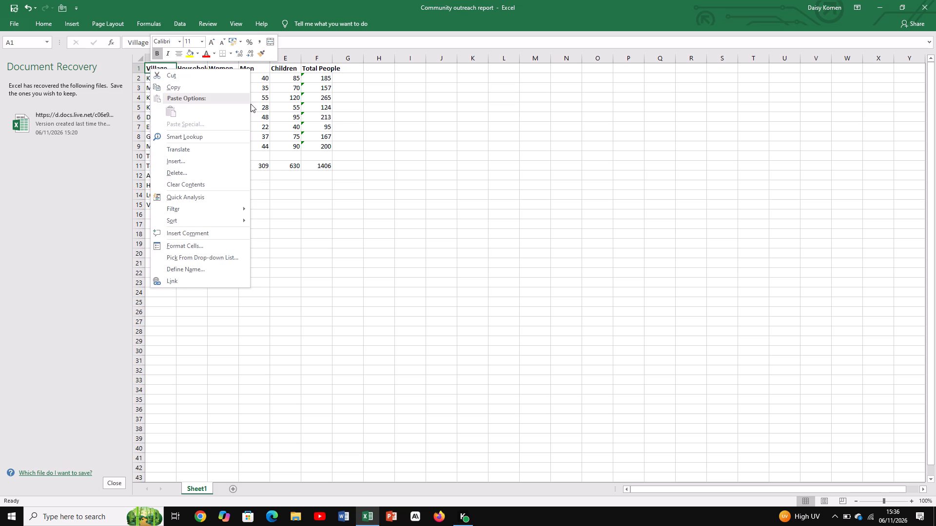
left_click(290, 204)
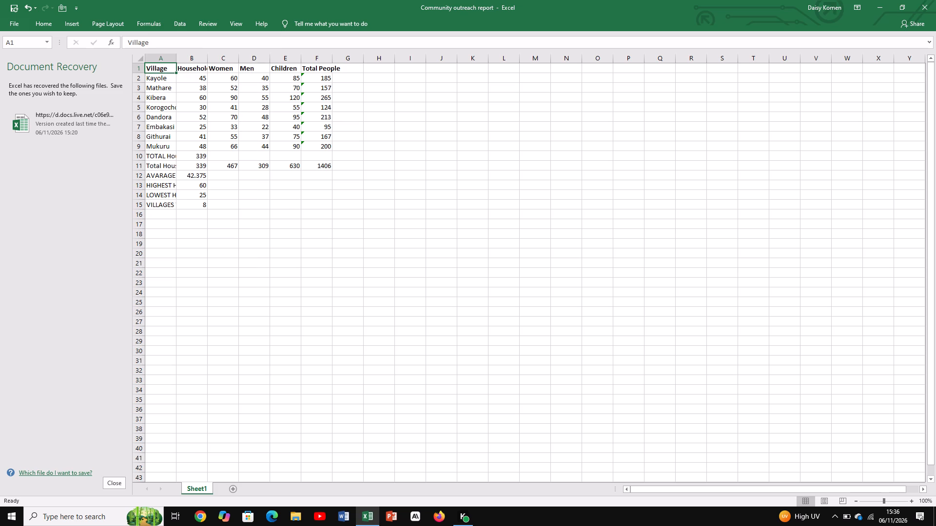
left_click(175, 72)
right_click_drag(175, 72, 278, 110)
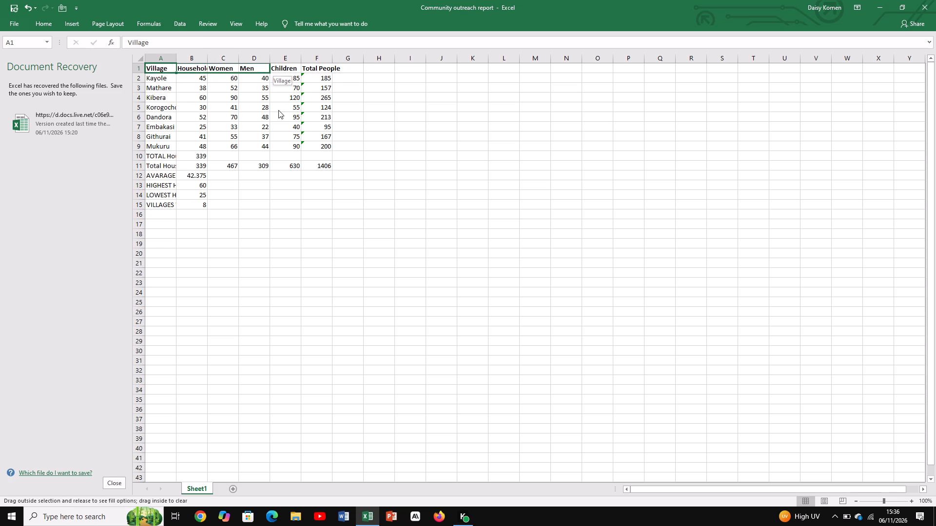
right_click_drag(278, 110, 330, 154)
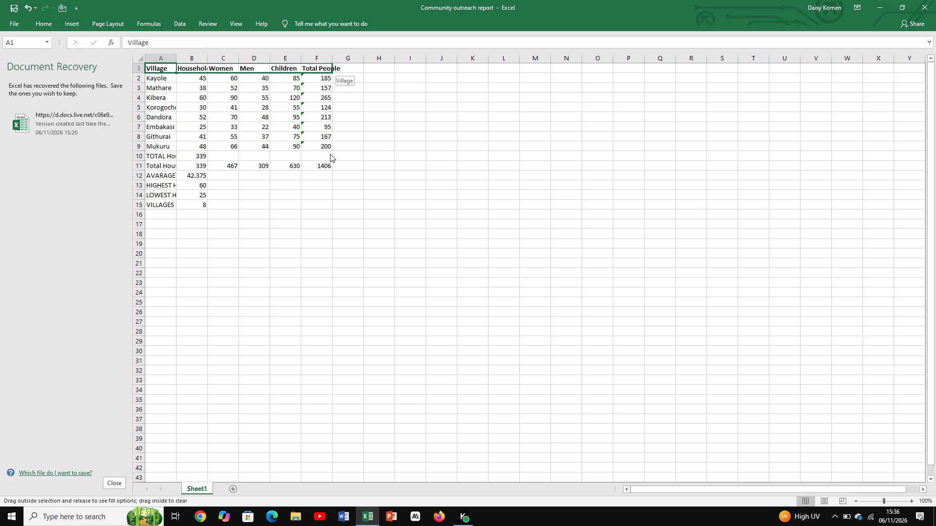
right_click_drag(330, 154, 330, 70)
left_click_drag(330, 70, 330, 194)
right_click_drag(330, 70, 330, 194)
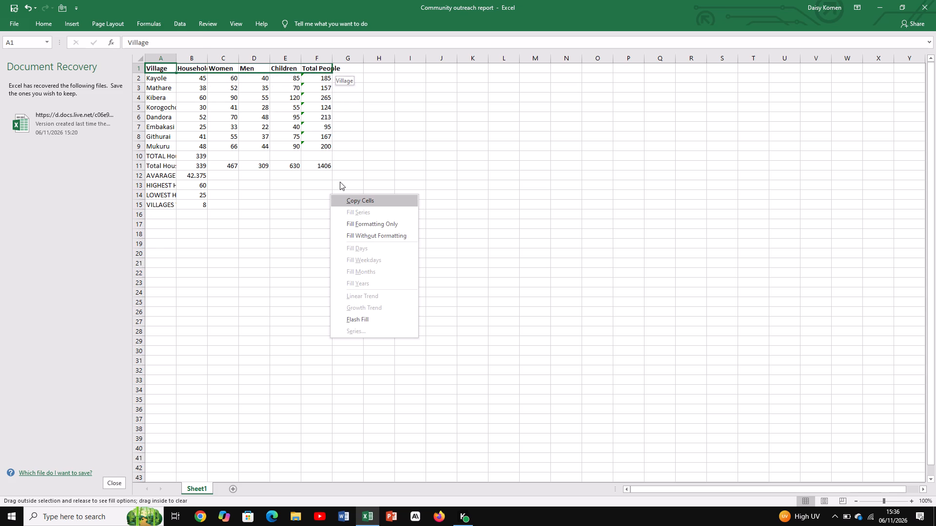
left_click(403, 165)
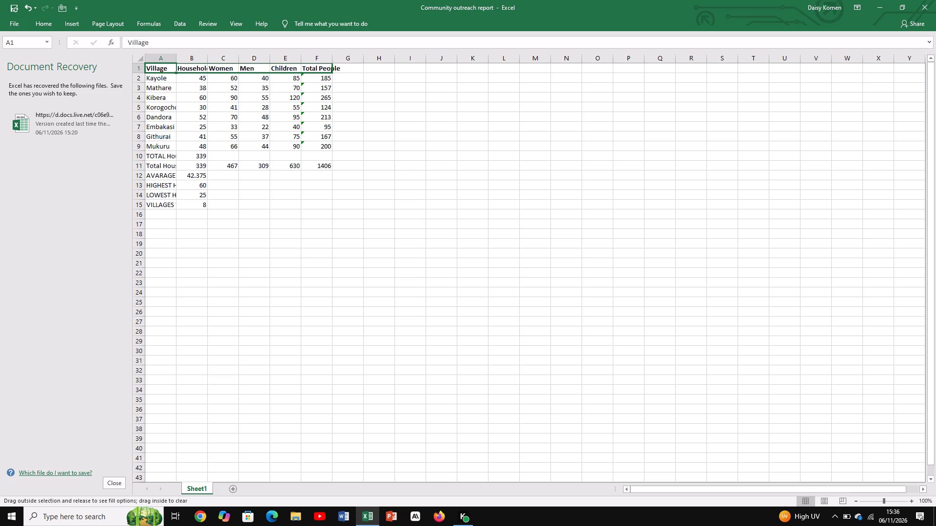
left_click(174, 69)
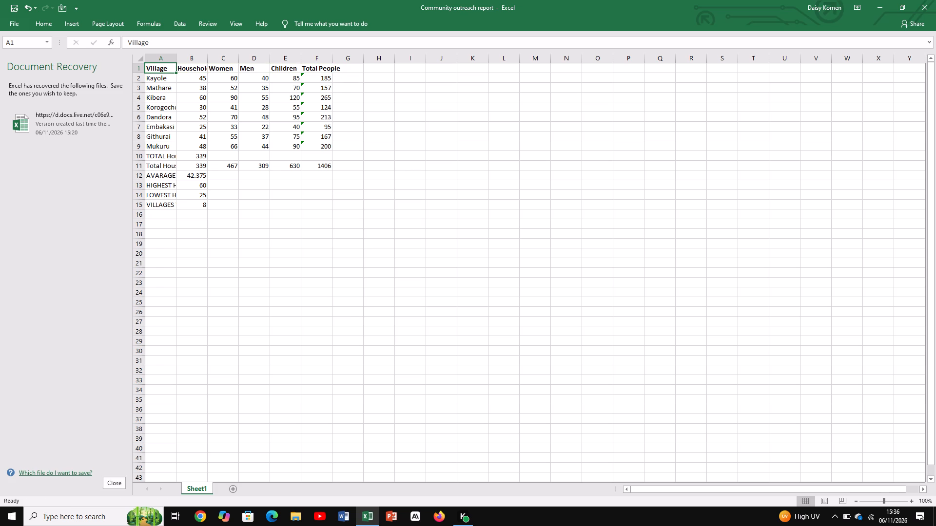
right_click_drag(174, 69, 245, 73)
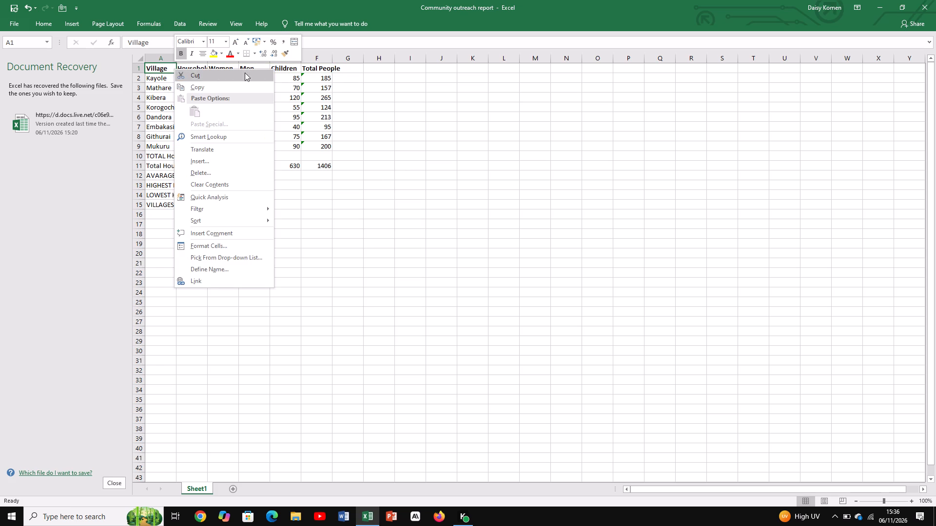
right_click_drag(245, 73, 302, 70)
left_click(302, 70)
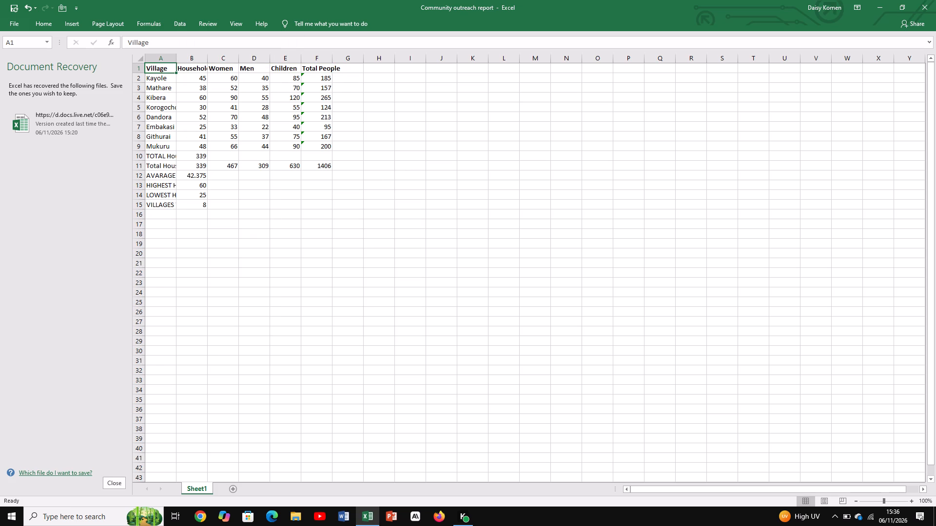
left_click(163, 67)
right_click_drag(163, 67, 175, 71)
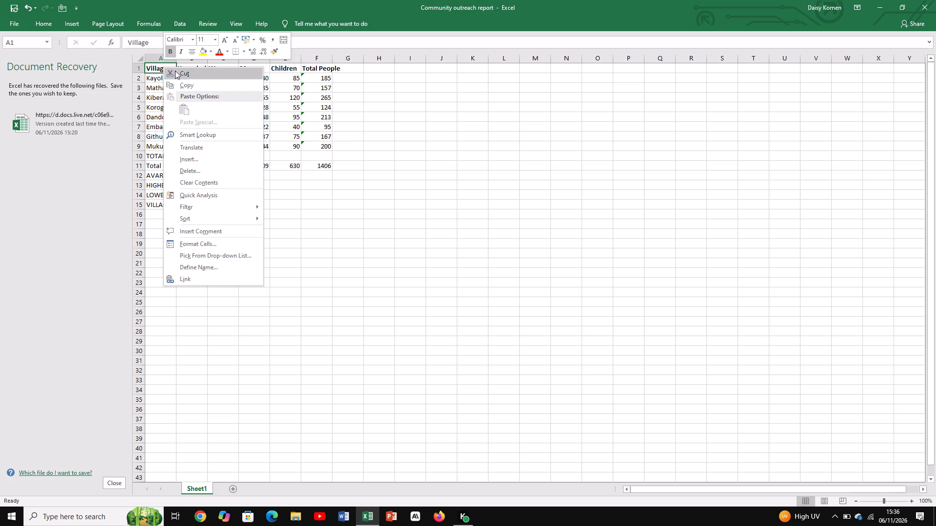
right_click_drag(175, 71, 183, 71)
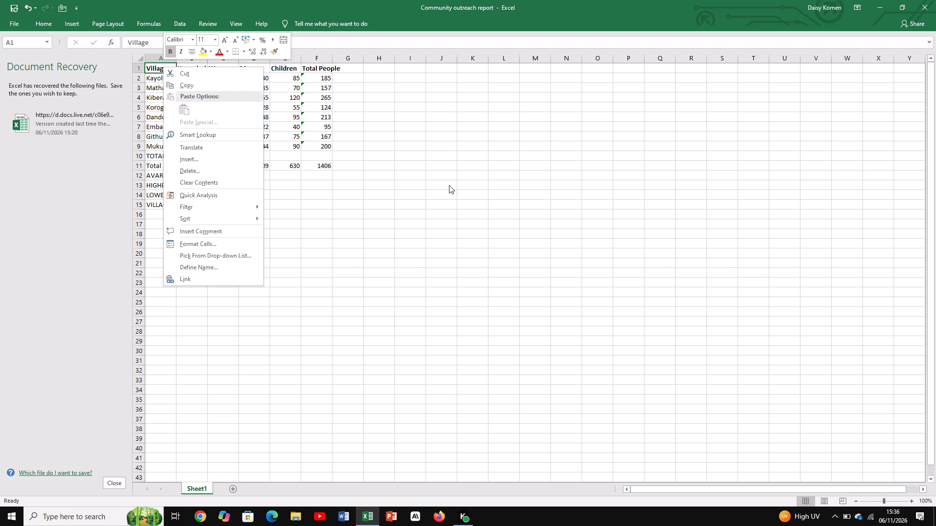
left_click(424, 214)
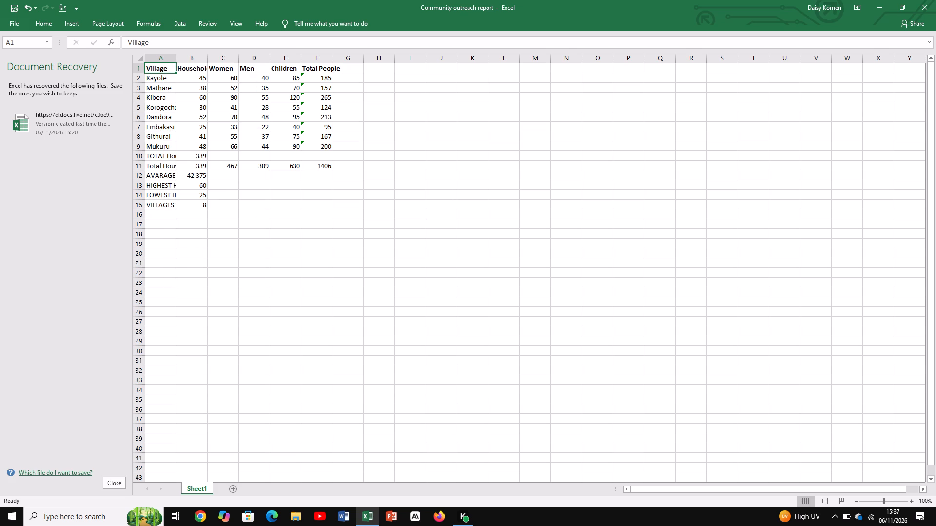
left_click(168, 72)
Save the workbook with the bold header row.
left_click(8, 27)
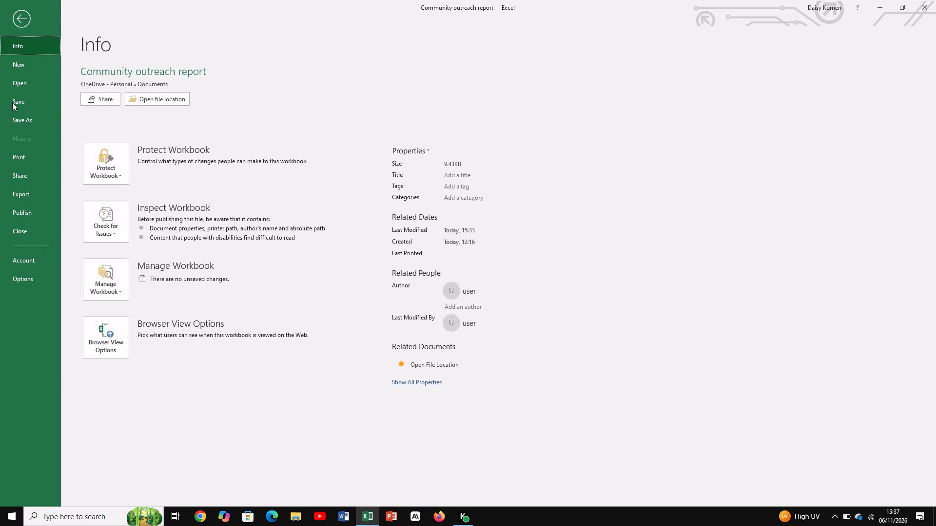
left_click(12, 102)
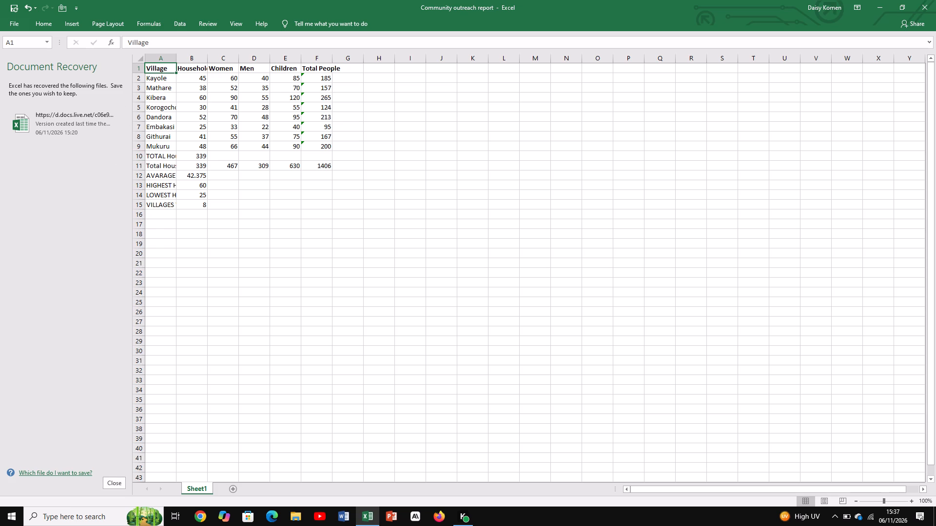
Make the TOTAL Households label and its value in cells A10:B10 bold.
left_click_drag(156, 156, 220, 151)
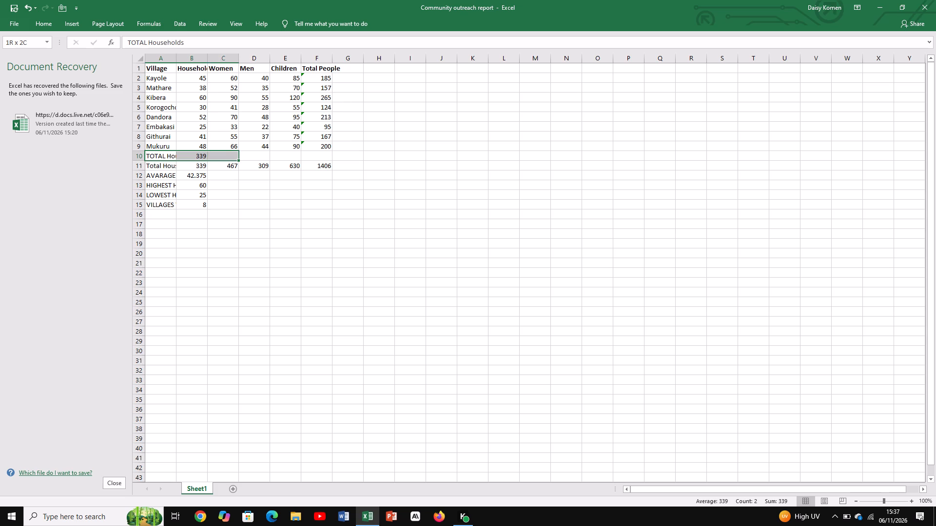
left_click_drag(220, 151, 204, 156)
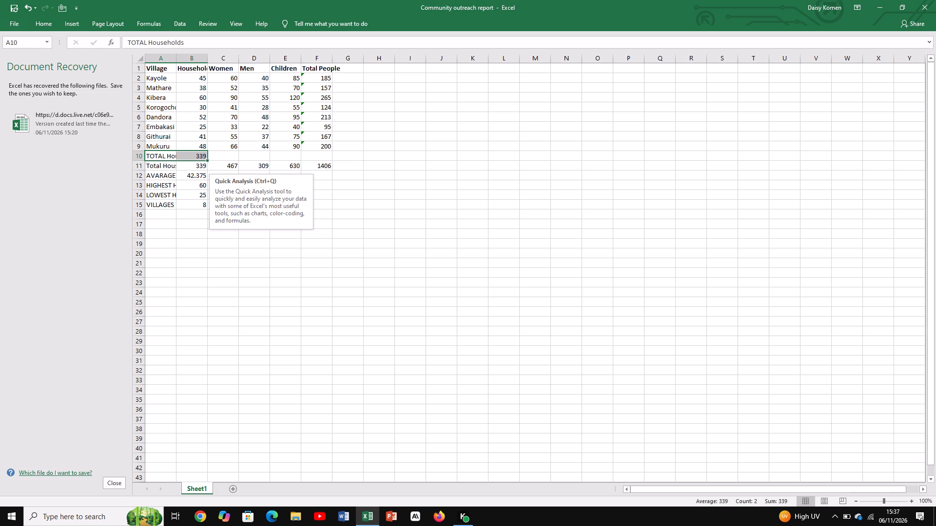
right_click(204, 156)
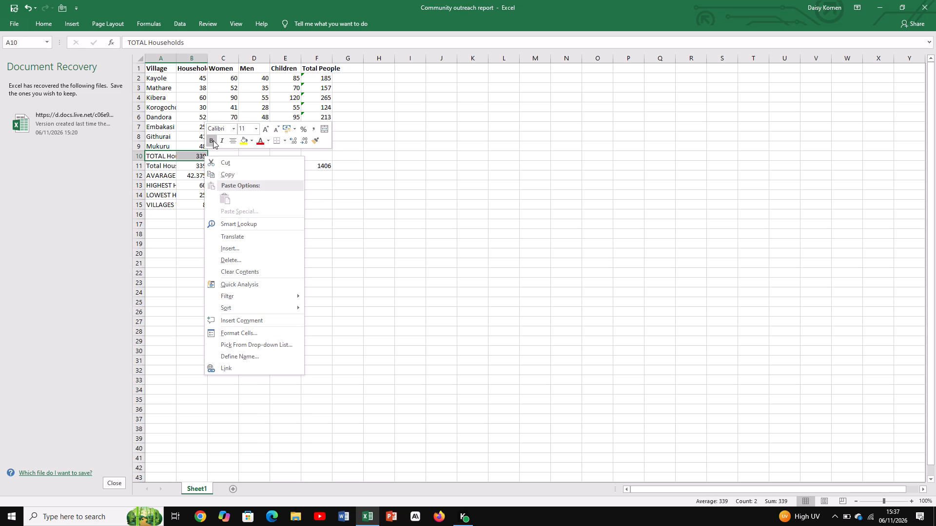
left_click(213, 140)
left_click(353, 260)
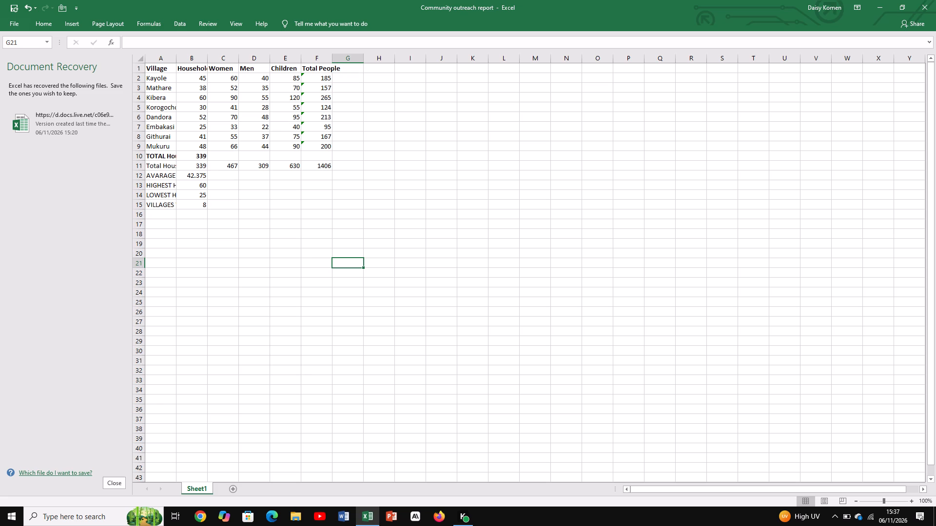
Autofit the width of column A to its longest label.
double_click(177, 63)
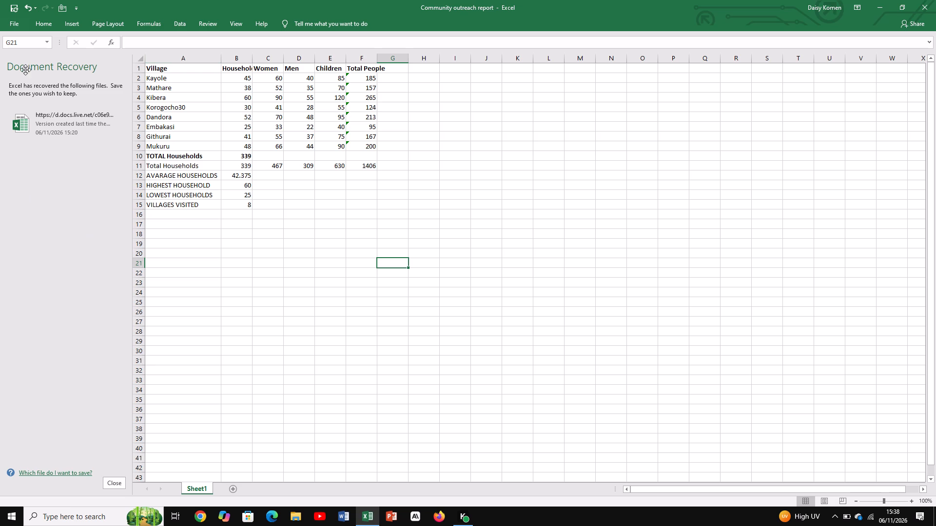
Save the workbook with the bold total row and the widened column A.
left_click(12, 29)
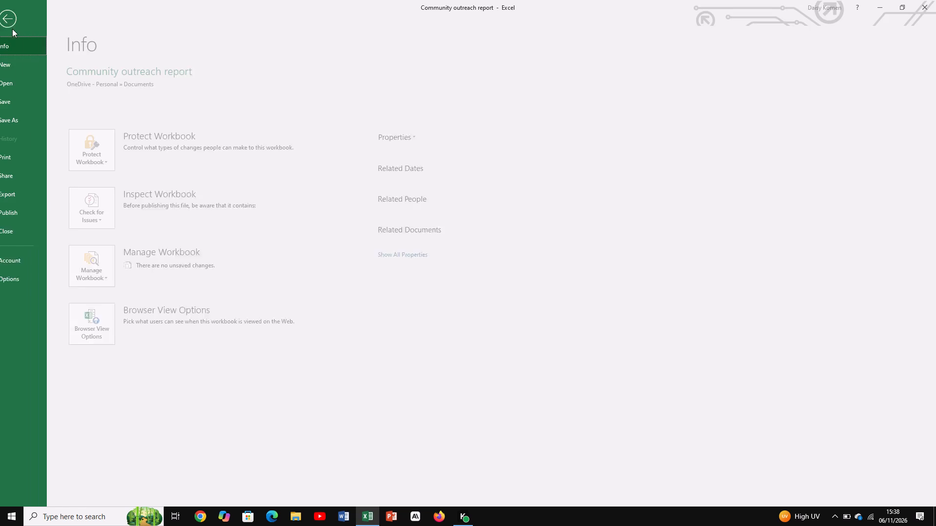
left_click(15, 99)
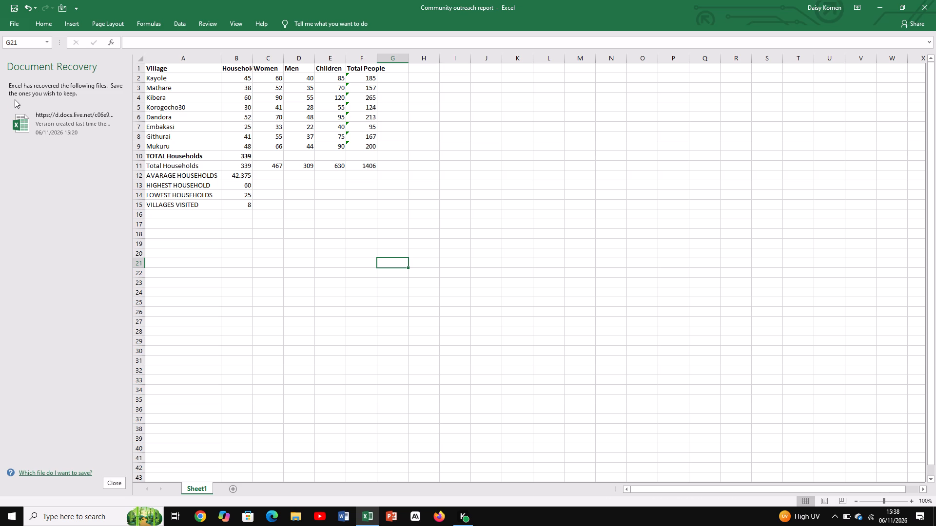
key("ctrl+s")
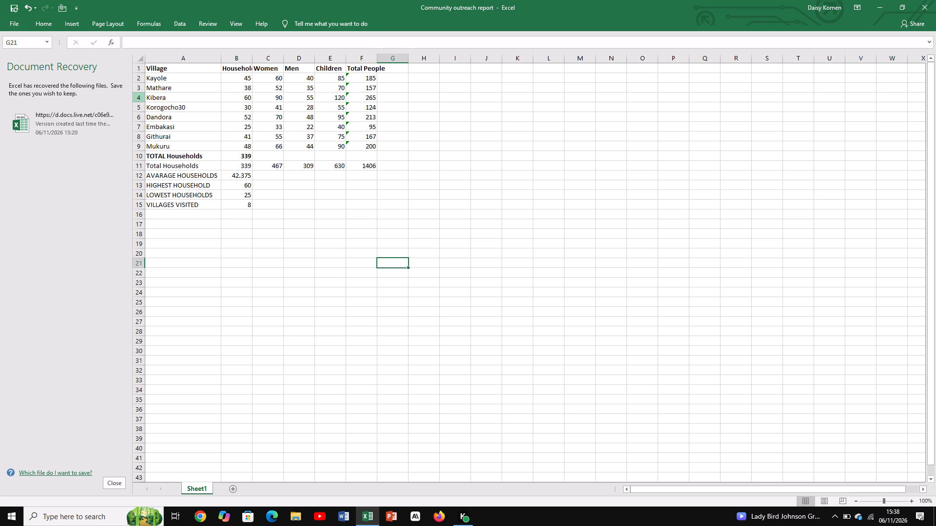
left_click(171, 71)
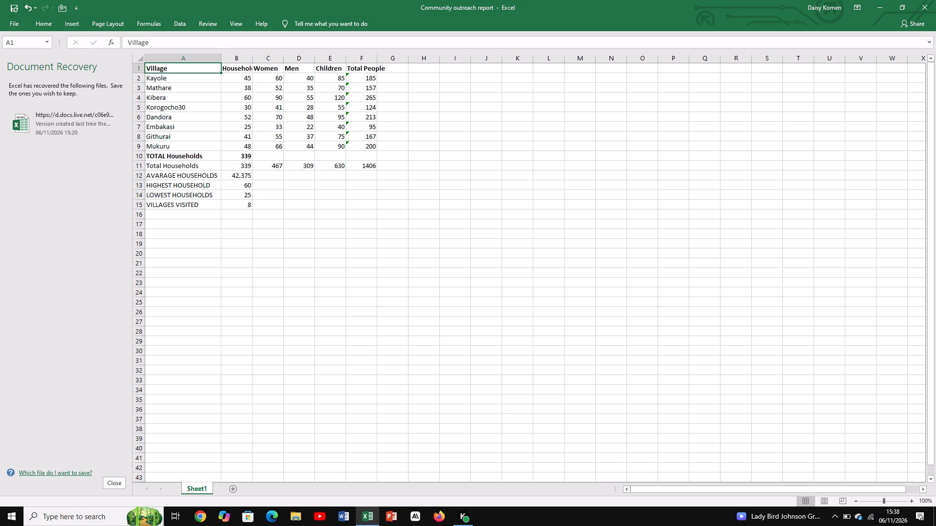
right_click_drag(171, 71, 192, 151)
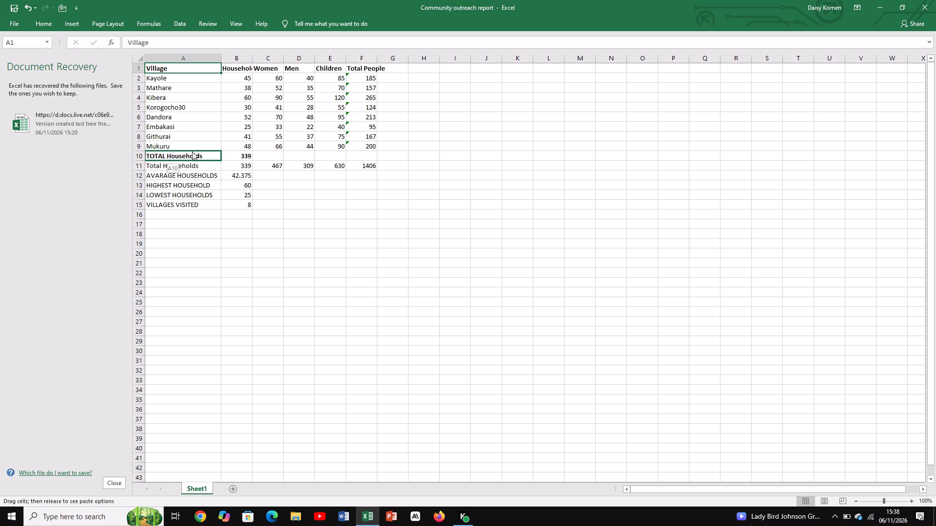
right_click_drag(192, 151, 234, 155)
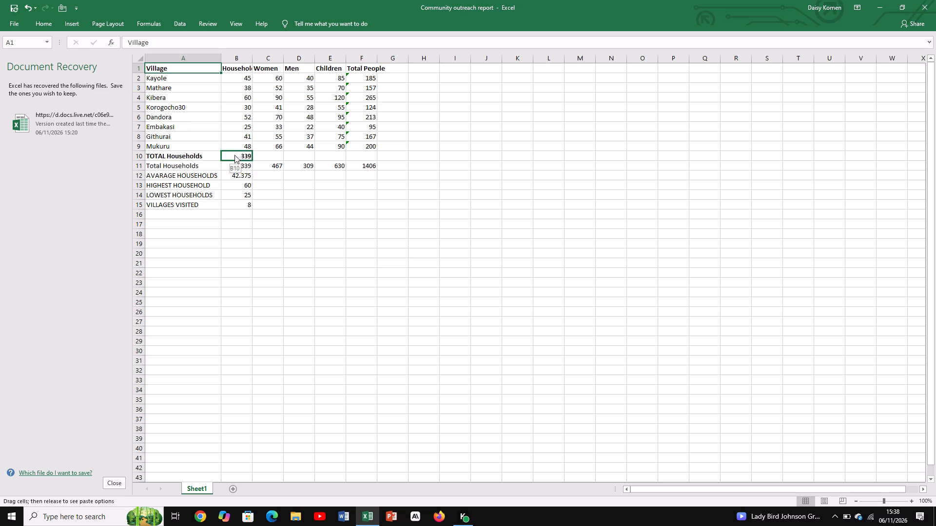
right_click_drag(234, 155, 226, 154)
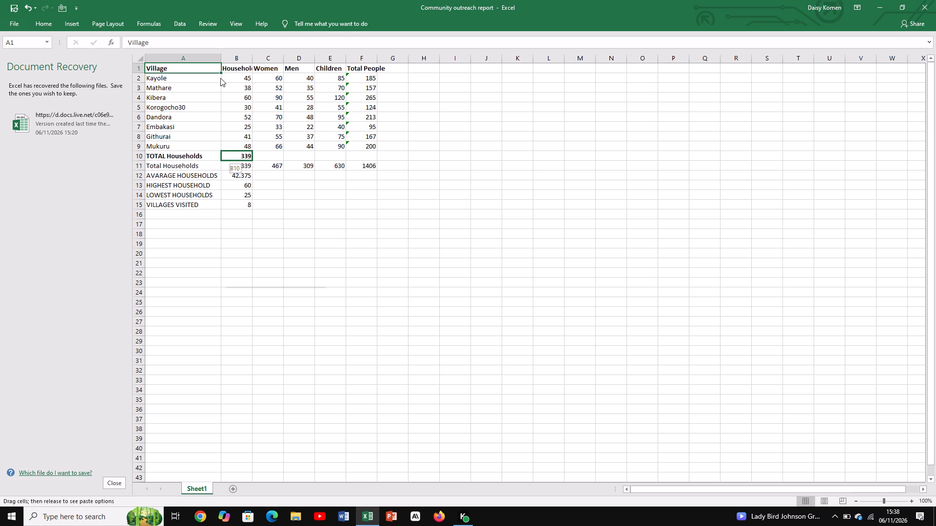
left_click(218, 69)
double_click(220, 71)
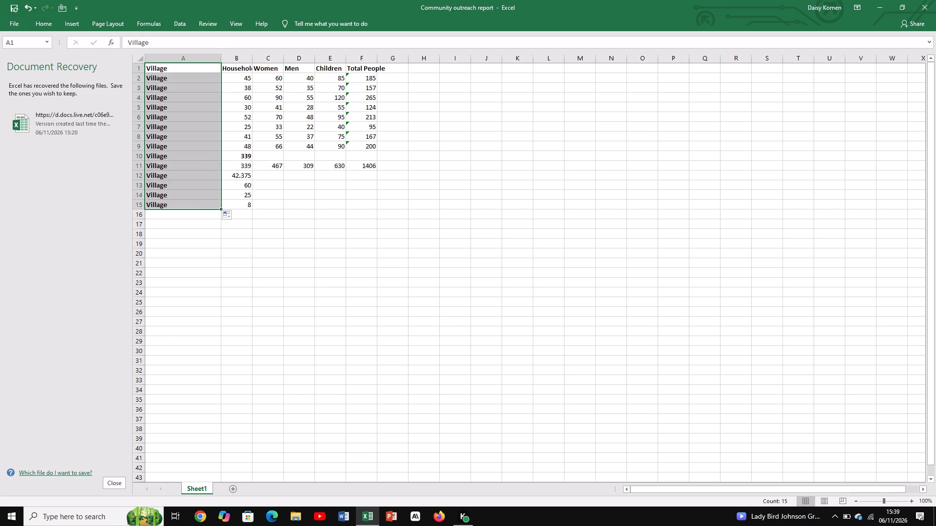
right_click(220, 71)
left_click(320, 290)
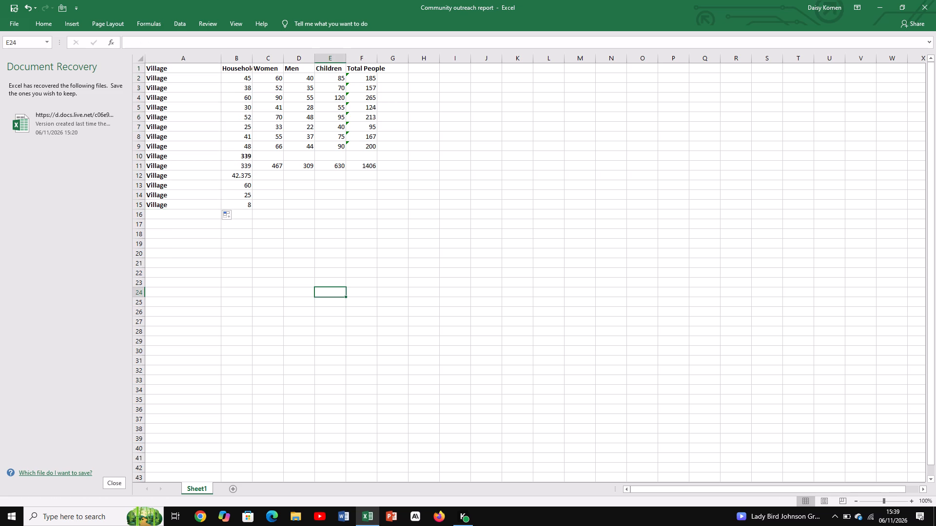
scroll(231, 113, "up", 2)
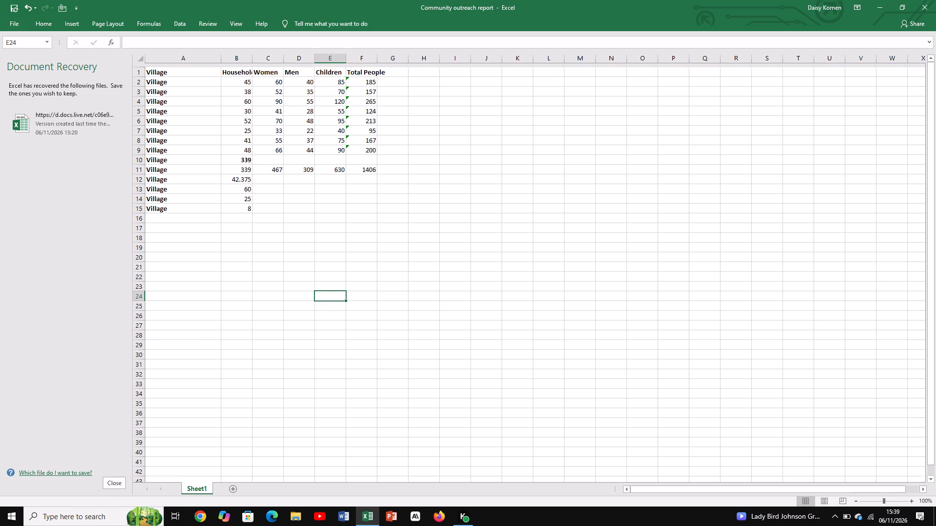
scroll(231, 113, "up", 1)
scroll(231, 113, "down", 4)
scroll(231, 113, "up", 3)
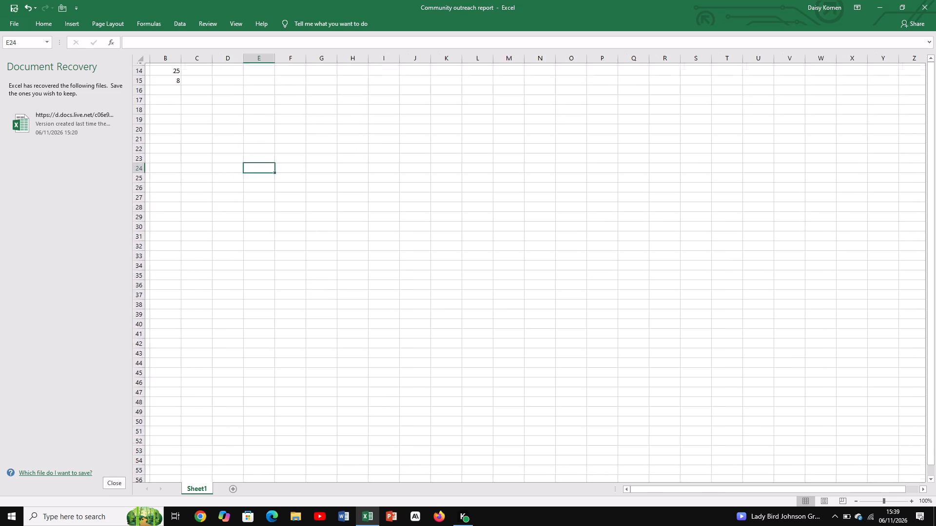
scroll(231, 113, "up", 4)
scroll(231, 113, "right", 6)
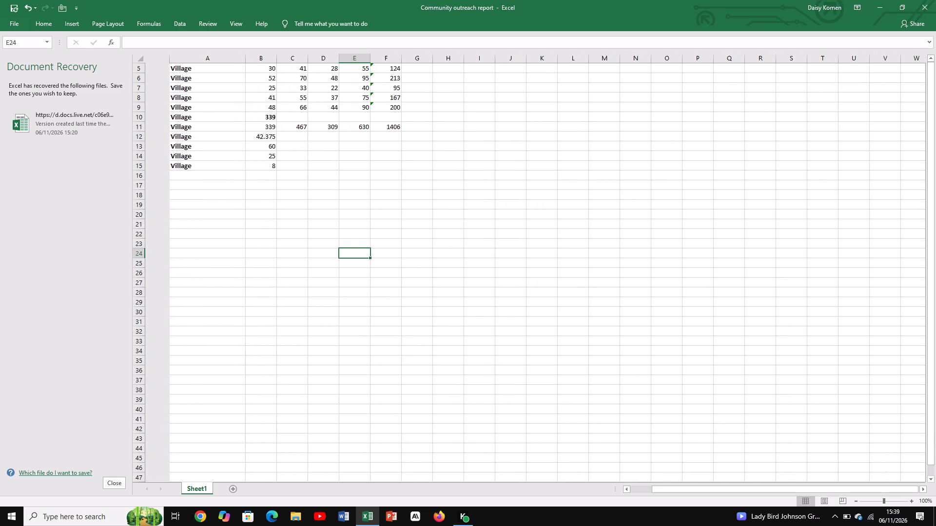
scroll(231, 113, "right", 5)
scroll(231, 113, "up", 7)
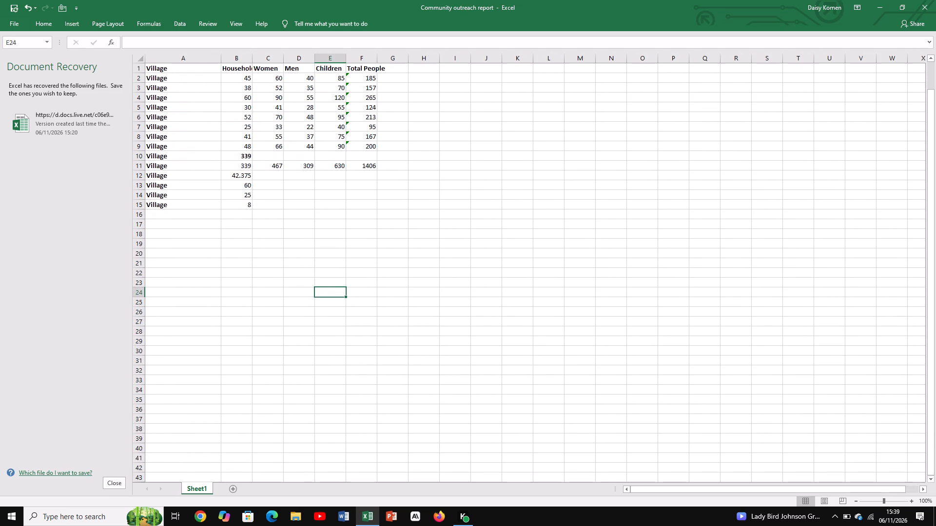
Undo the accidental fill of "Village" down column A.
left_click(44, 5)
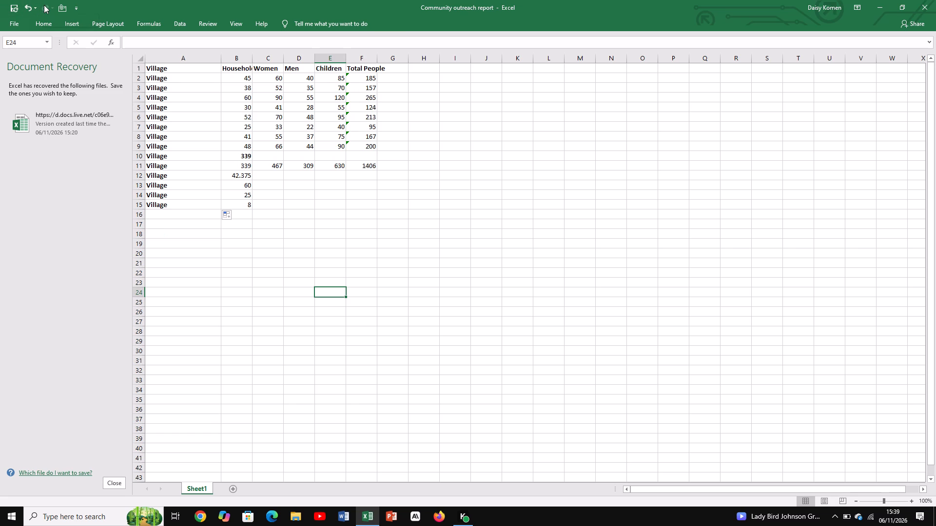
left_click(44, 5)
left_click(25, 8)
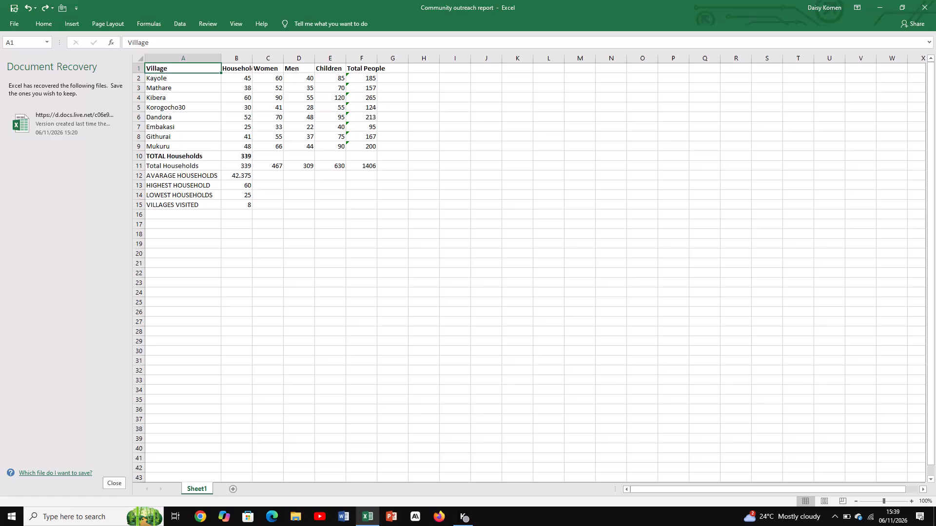
Apply All Borders to cells A1:A10, from the Village header through TOTAL Households.
scroll(487, 263, "right", 2)
left_click(198, 74)
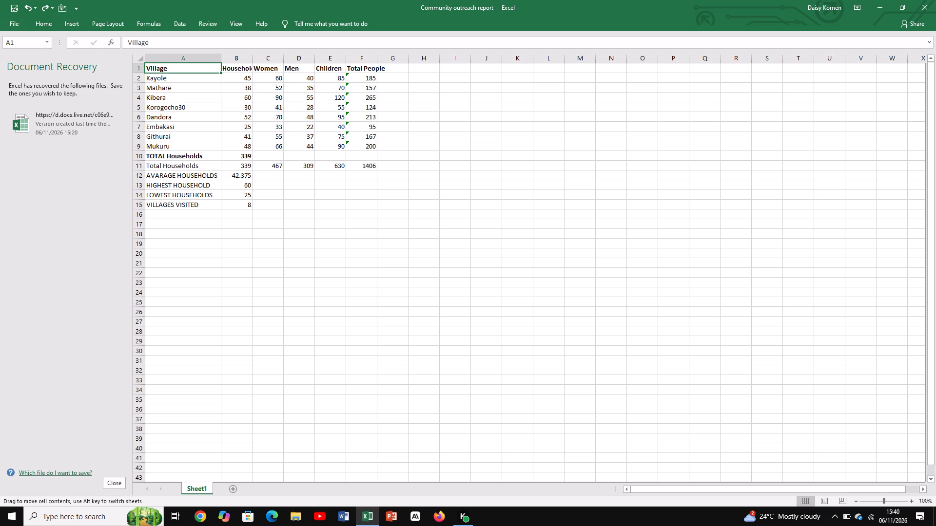
left_click(213, 159, "shift")
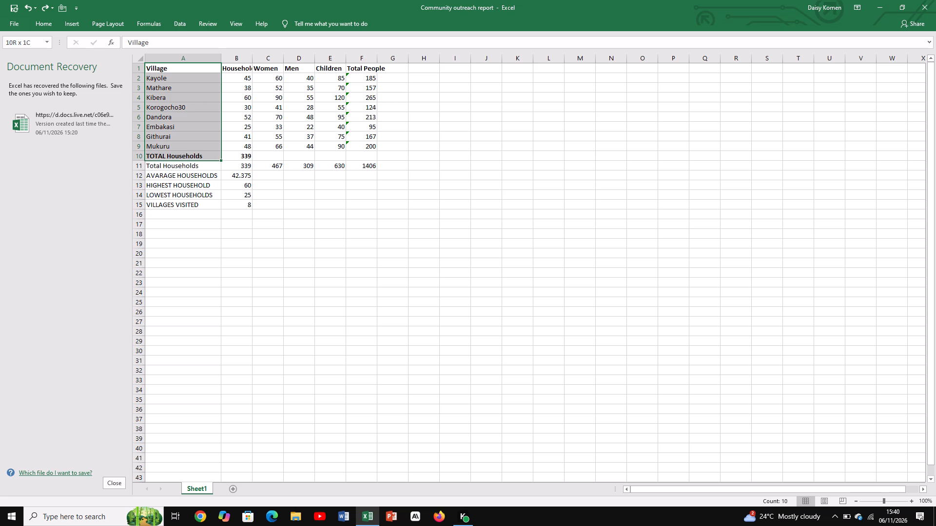
left_click(48, 19, "shift")
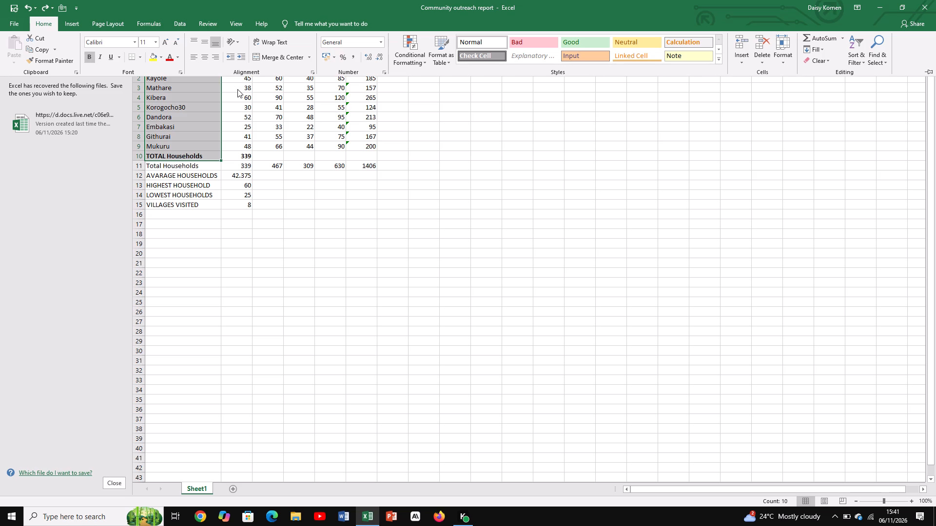
left_click(130, 54, "shift")
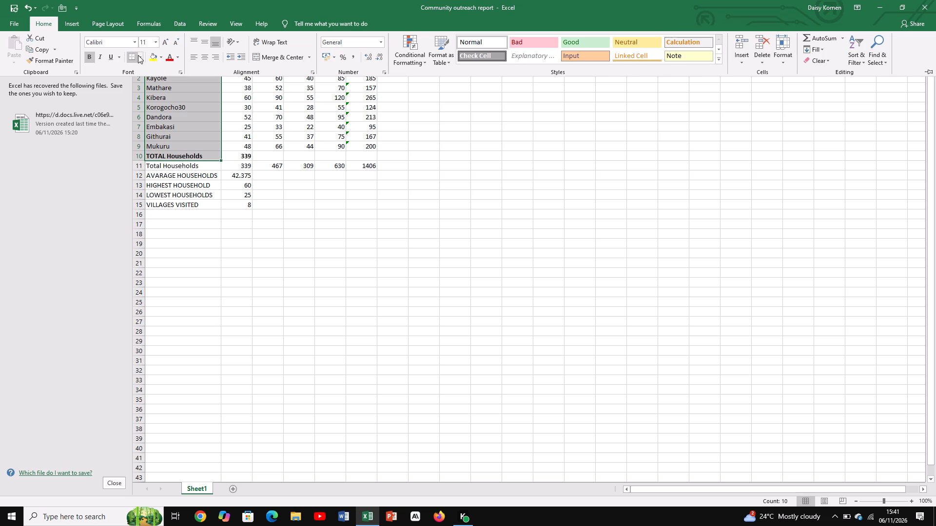
left_click(138, 55, "shift")
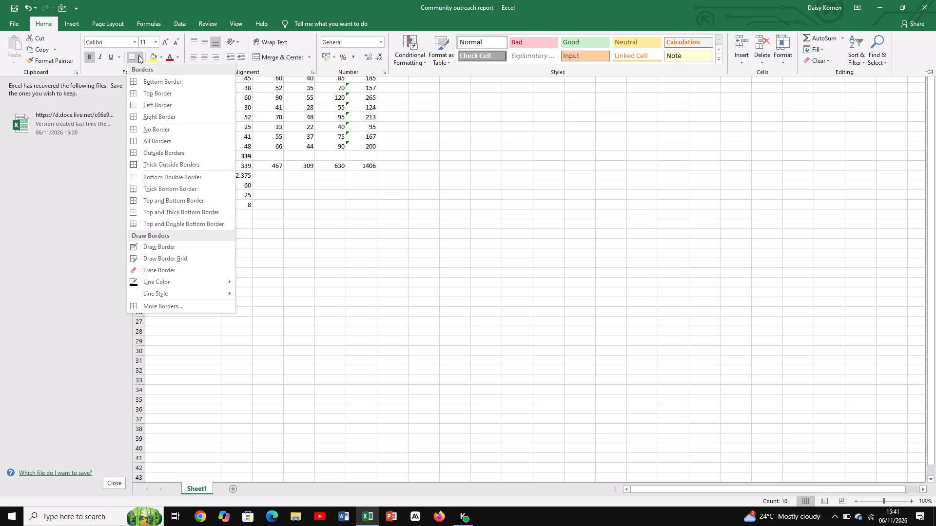
left_click(170, 140, "shift")
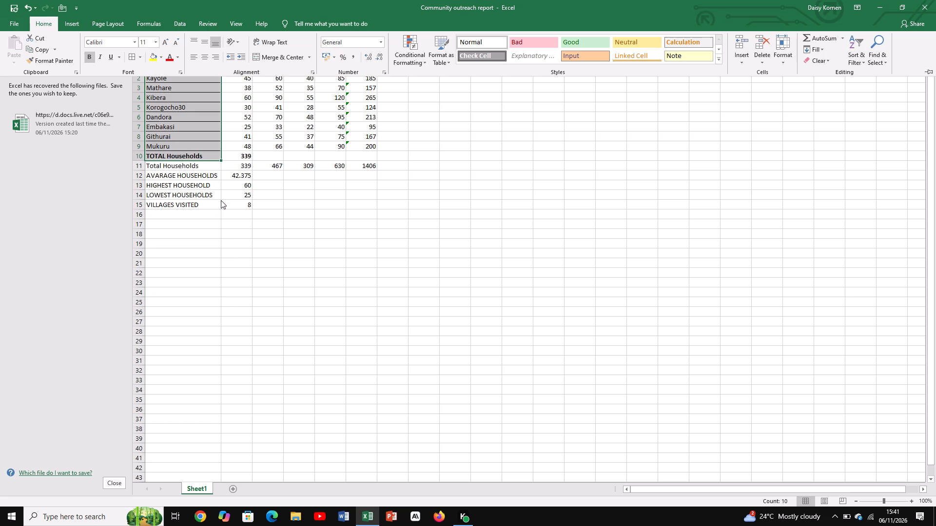
left_click(296, 251)
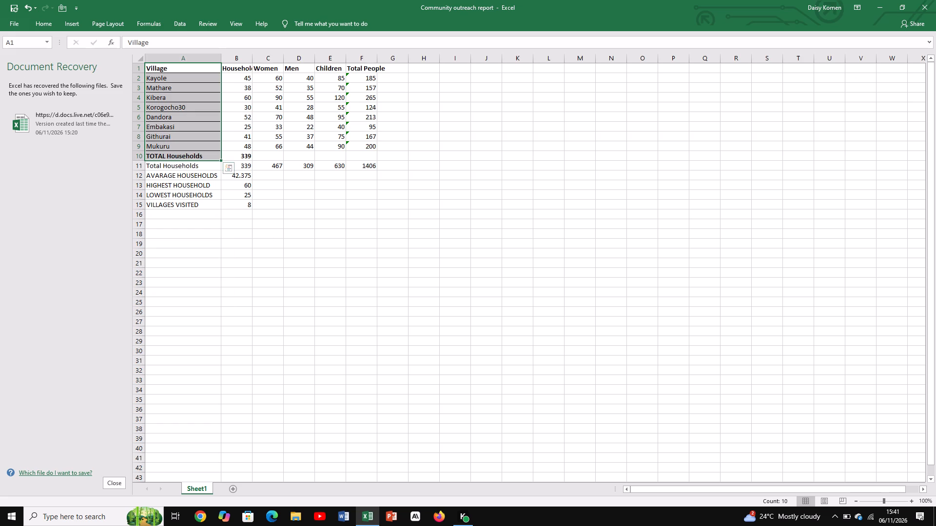
left_click(296, 251)
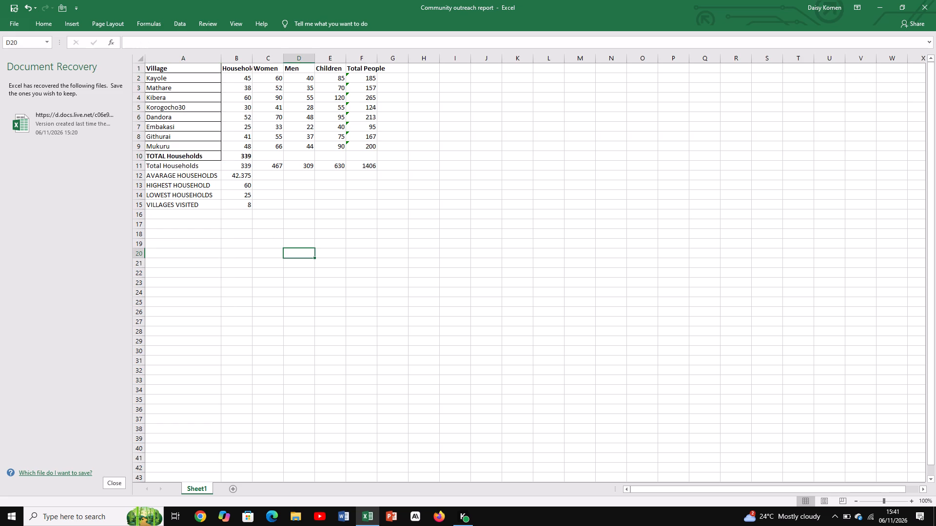
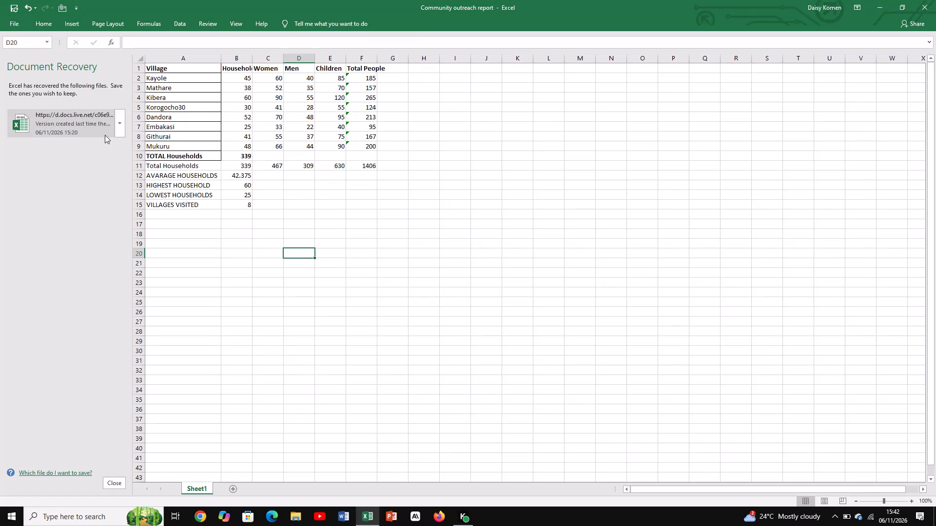
Save the workbook with the new borders on the village column.
left_click(18, 29)
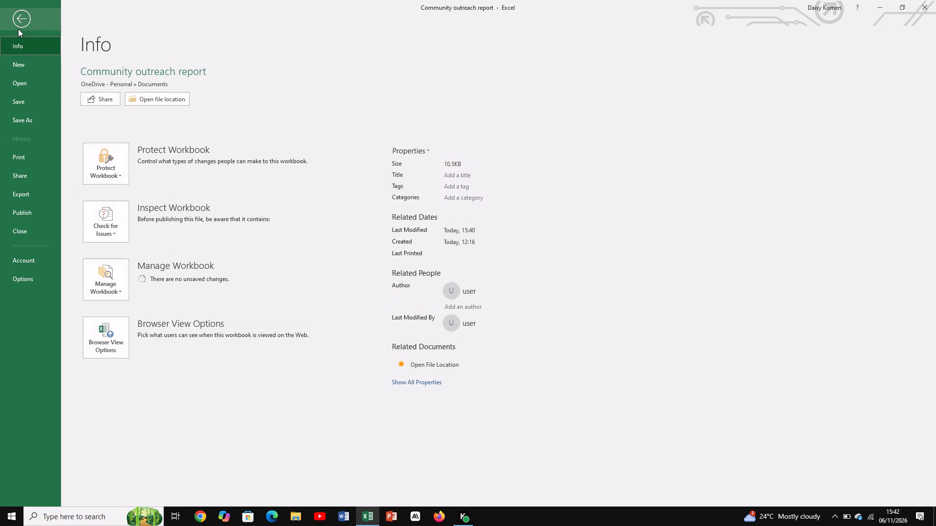
left_click(47, 95)
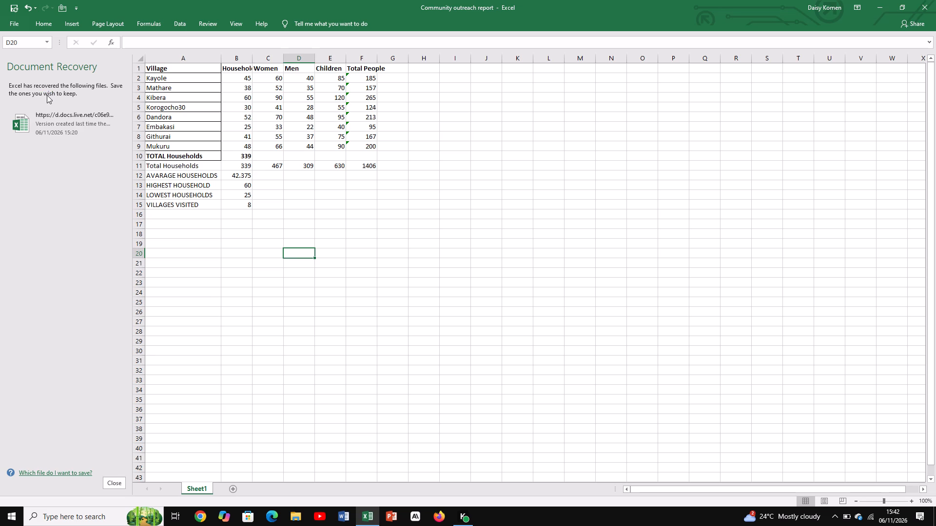